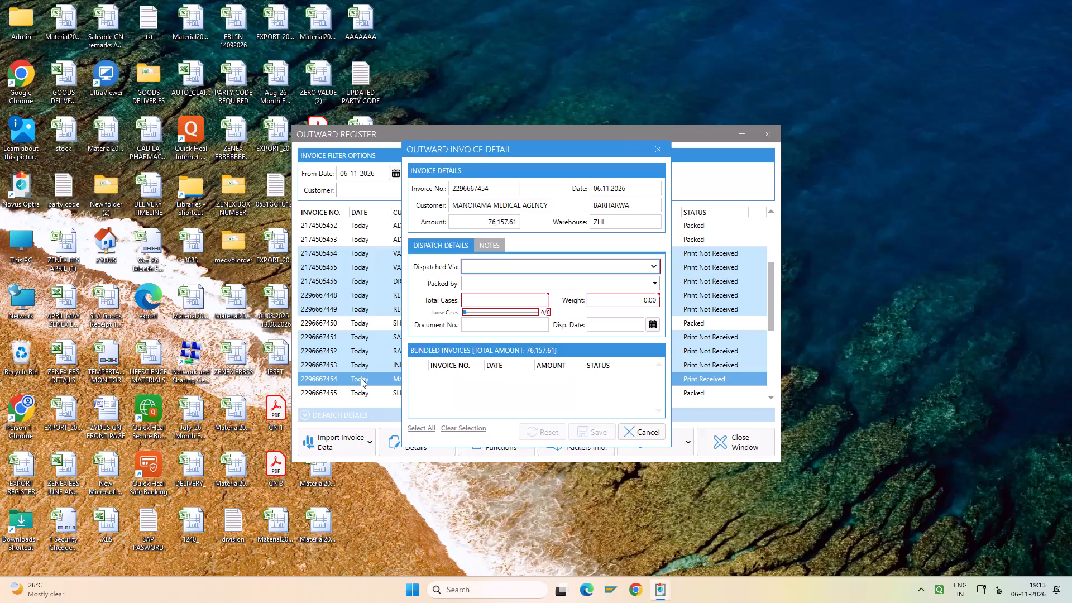
pyautogui.write('shree')
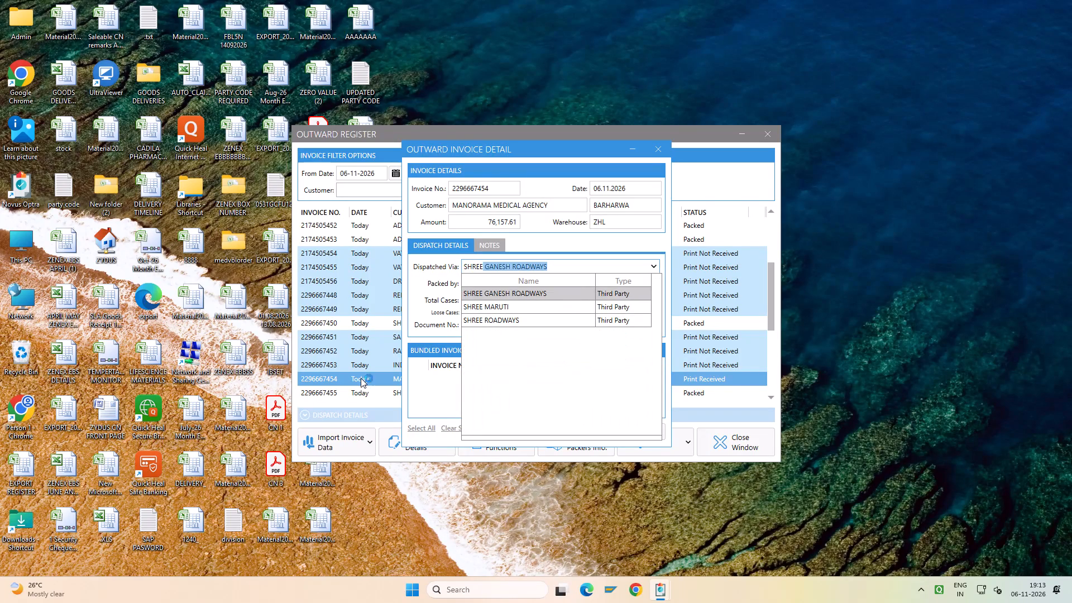
pyautogui.press('Down')
pyautogui.press('Down')
pyautogui.press('Tab')
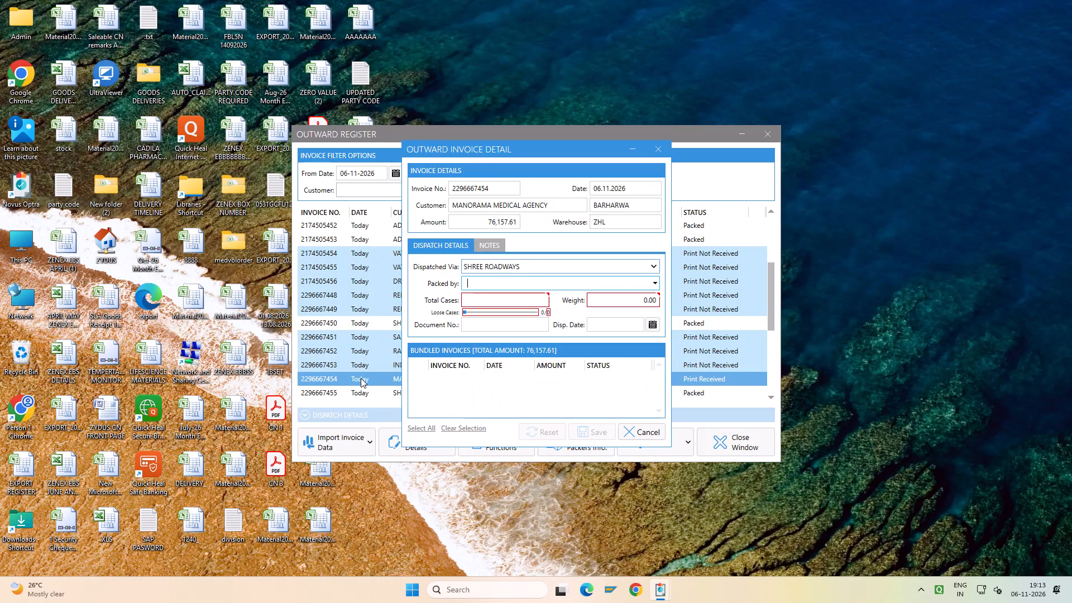
pyautogui.write('man')
pyautogui.press('Tab')
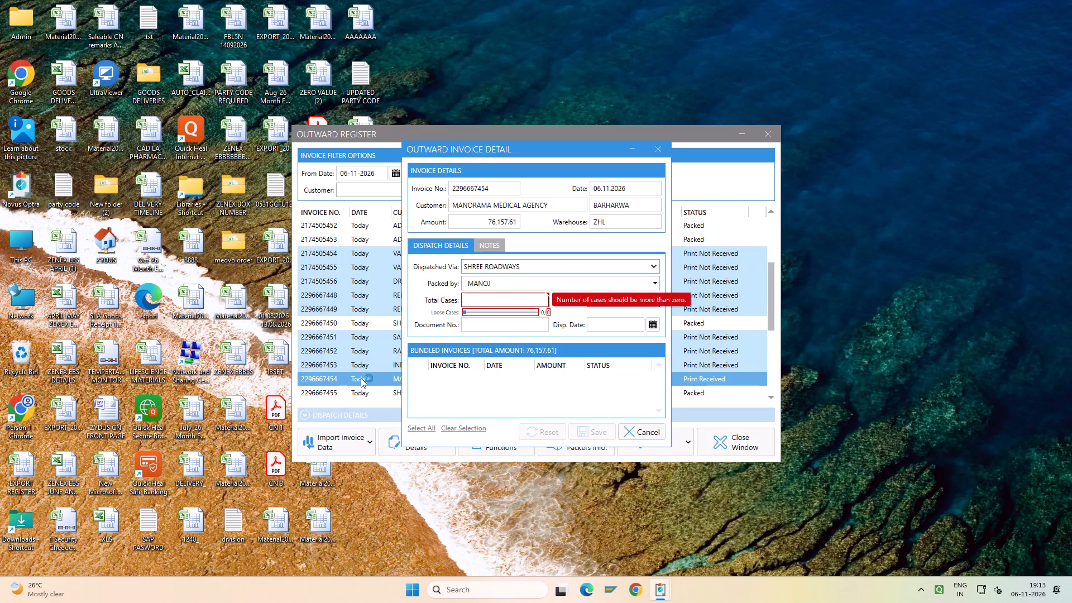
# Enter 9 total cases and a weight of 90 for the invoice's dispatch.
pyautogui.press('9')
pyautogui.press('Tab')
pyautogui.press('Tab')
pyautogui.write('90')
pyautogui.press('Tab')
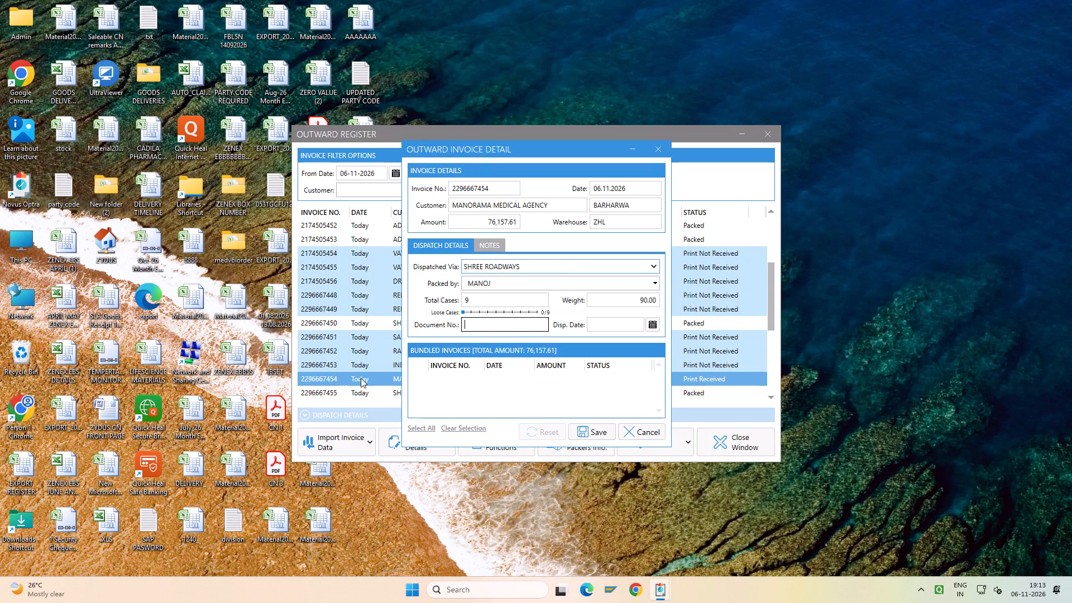
# Enter 5406 as the dispatch document number.
pyautogui.write('5406')
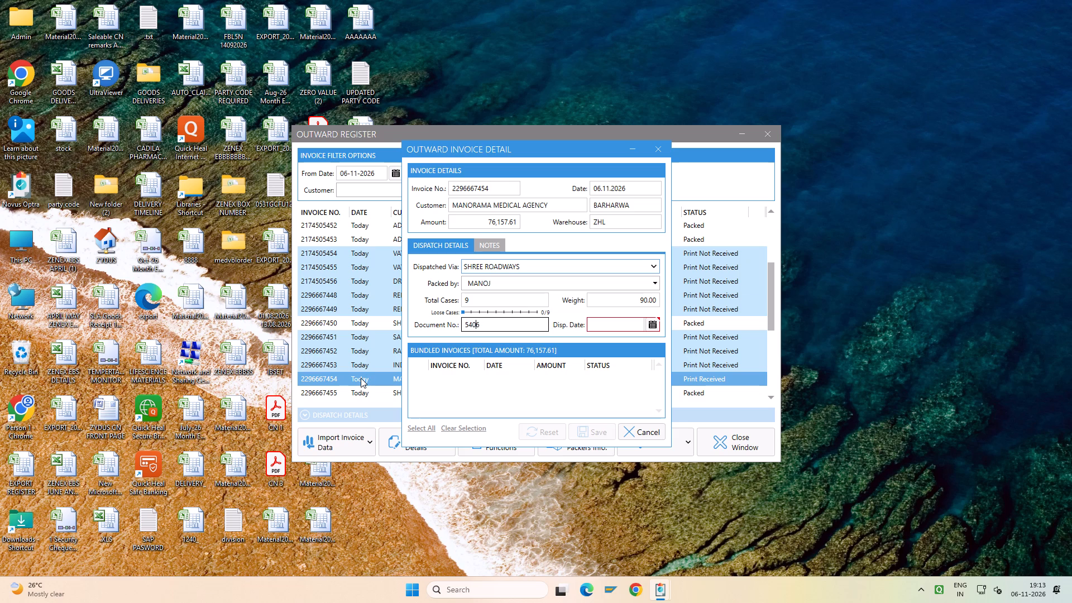
pyautogui.press('Tab')
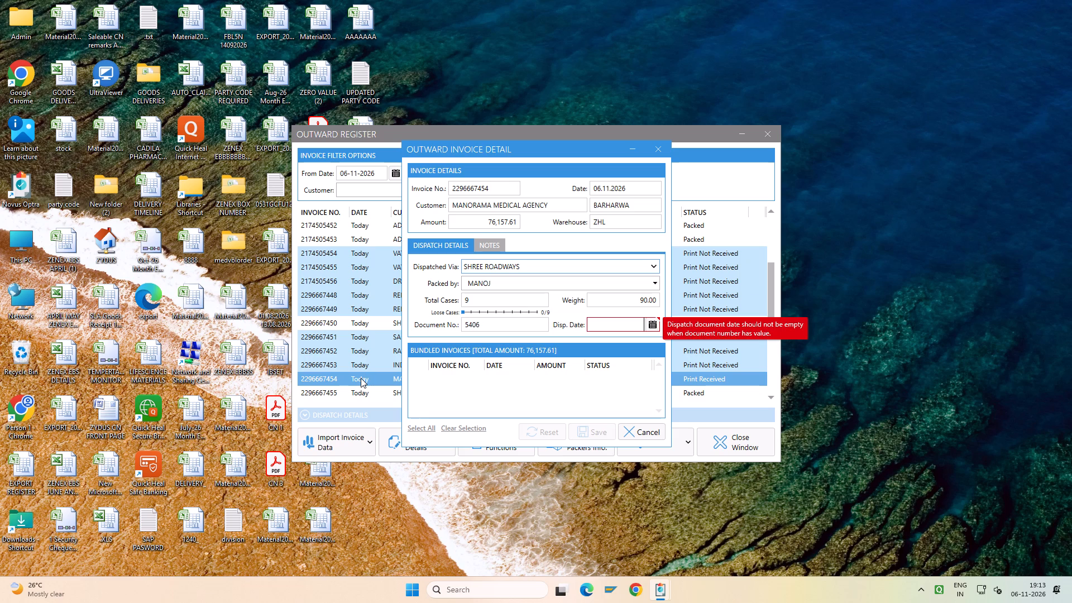
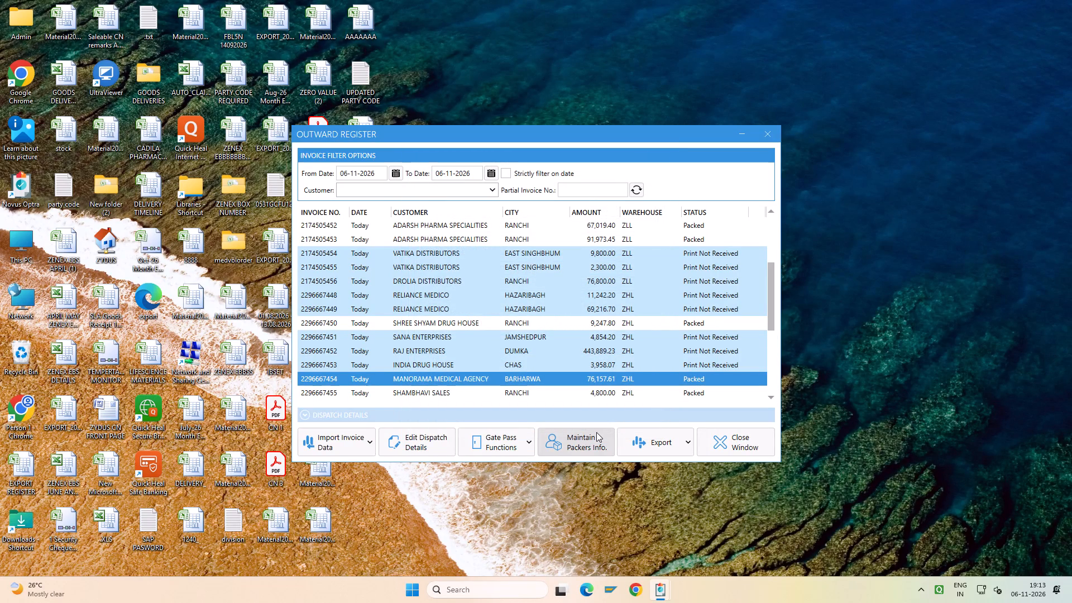
pyautogui.scroll(-1, 418, 383)
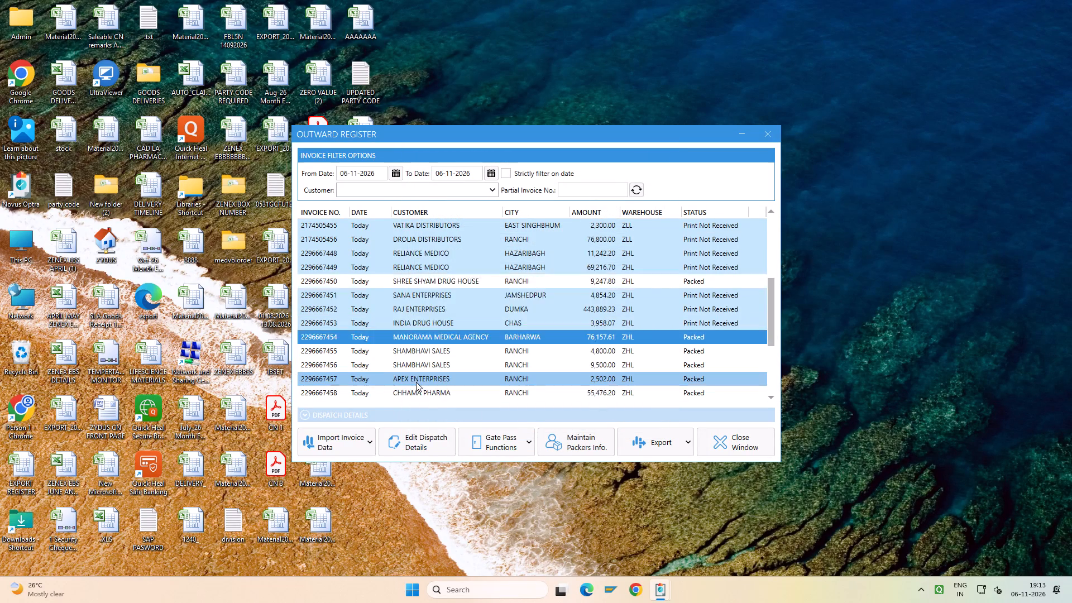
pyautogui.scroll(-3, 416, 382)
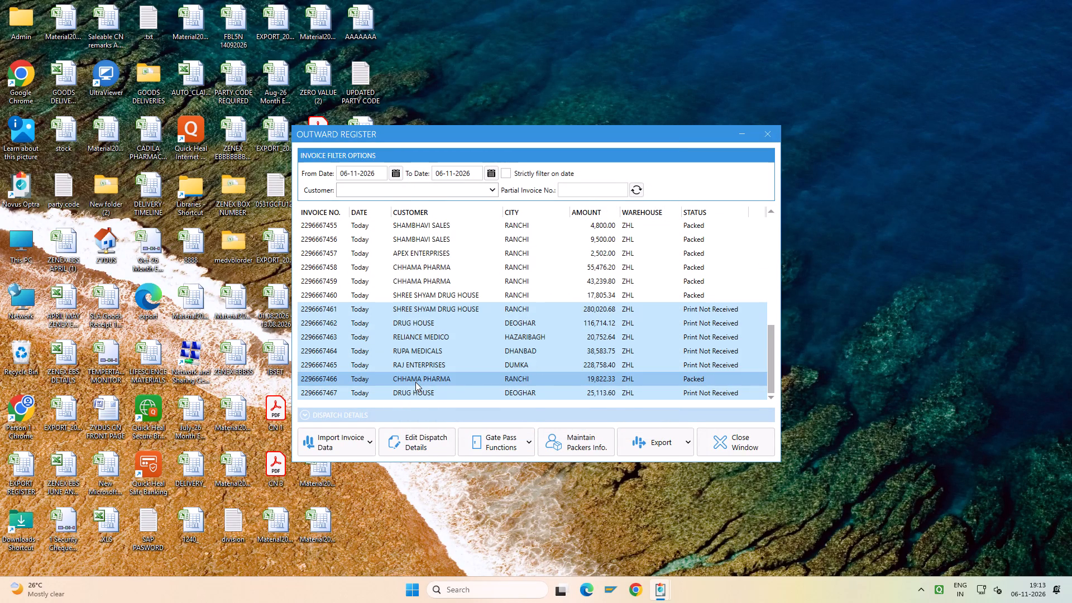
pyautogui.click(408, 393)
pyautogui.press('Return')
pyautogui.press('Return')
pyautogui.press('Tab')
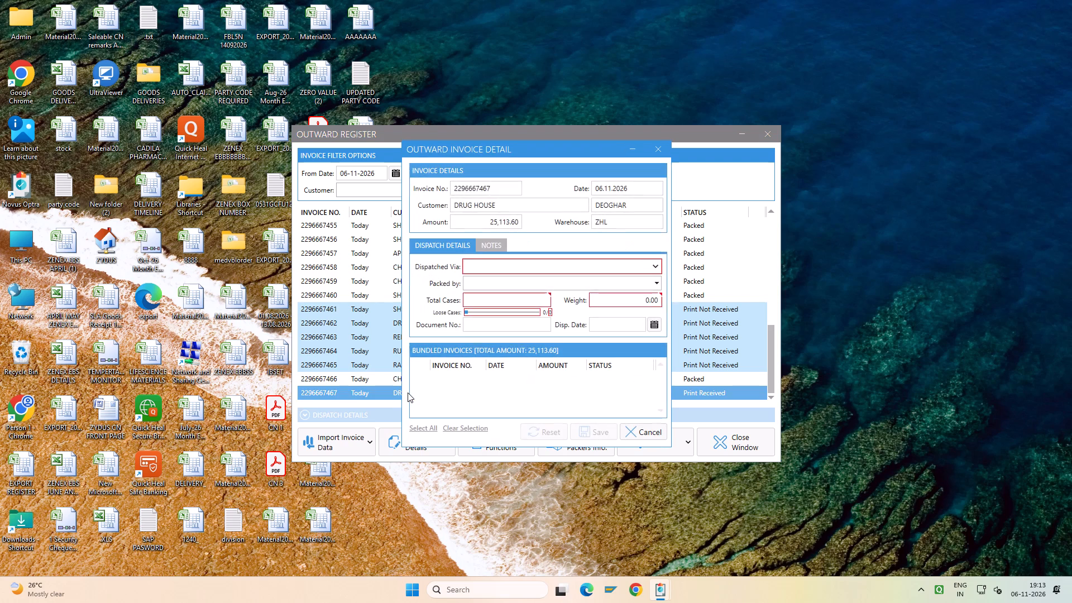
pyautogui.press('Tab')
pyautogui.press('Tab')
pyautogui.press('Tab')
pyautogui.press('Tab')
pyautogui.press('Tab')
pyautogui.press('Tab')
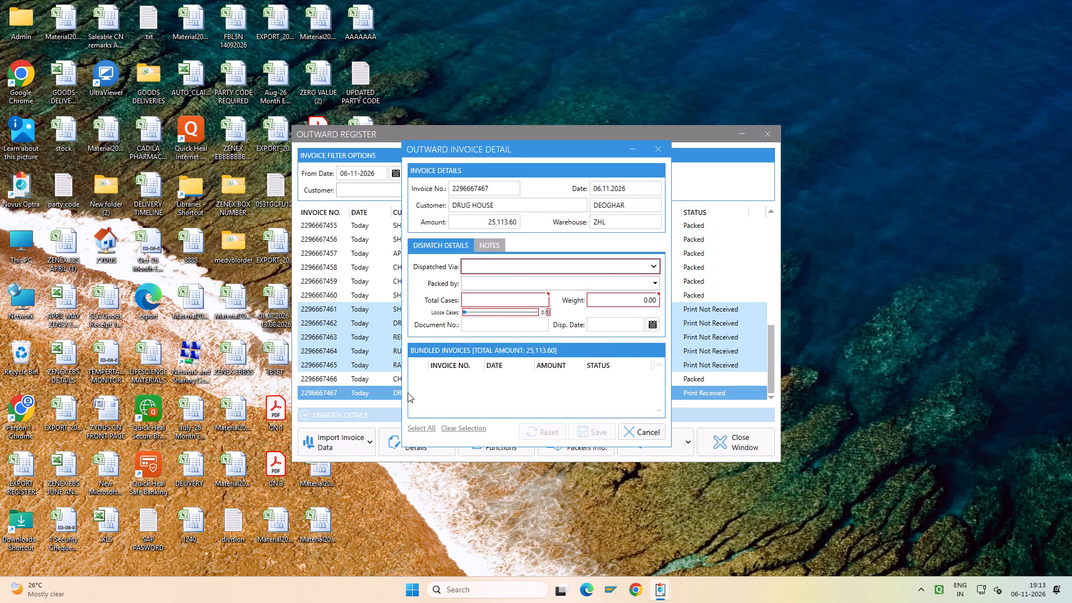
pyautogui.write('shree')
pyautogui.press('Down')
pyautogui.press('Down')
pyautogui.press('Tab')
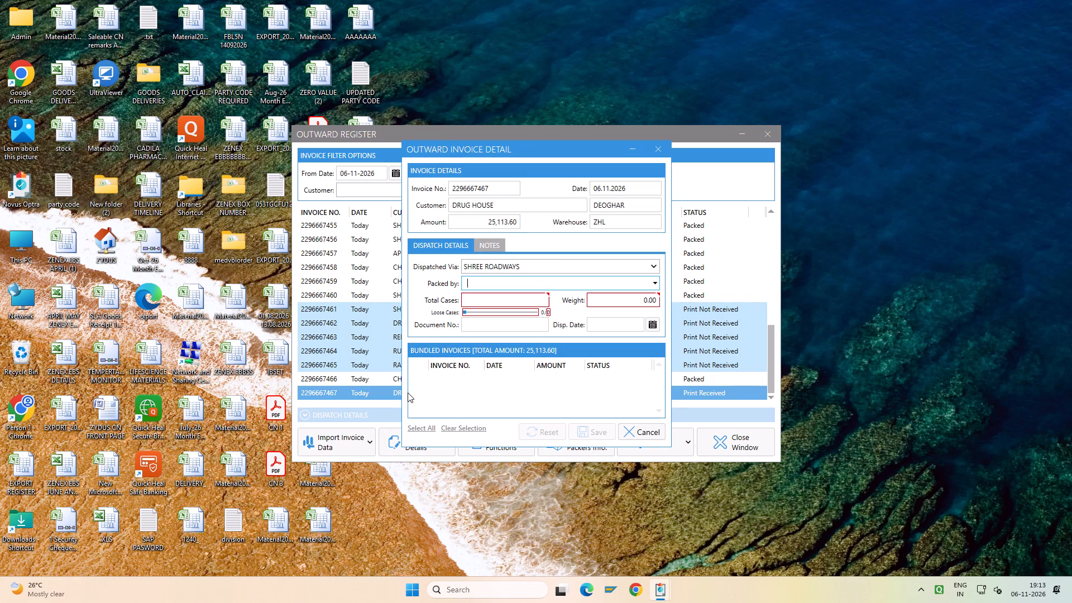
pyautogui.write('man')
pyautogui.press('Tab')
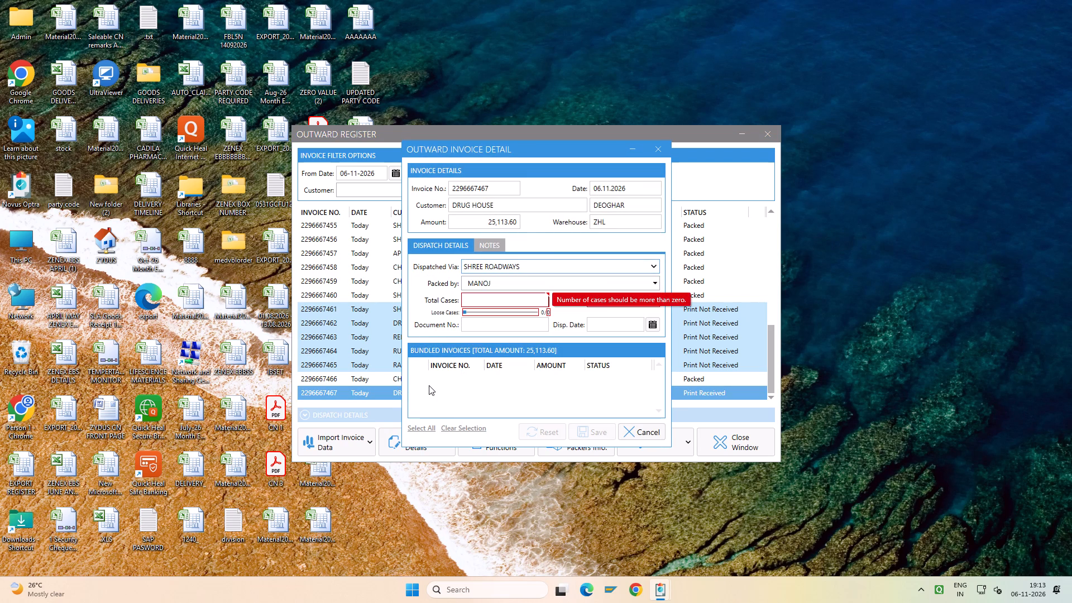
pyautogui.press('1')
pyautogui.press('Tab')
pyautogui.press('Tab')
pyautogui.write('10')
pyautogui.press('Tab')
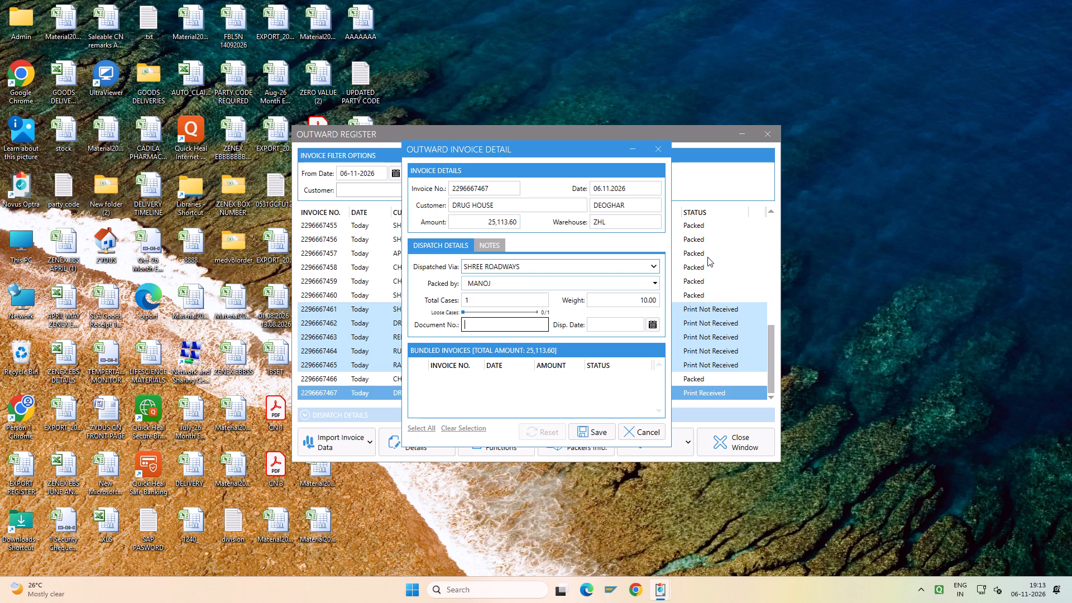
pyautogui.write('5405')
pyautogui.press('Tab')
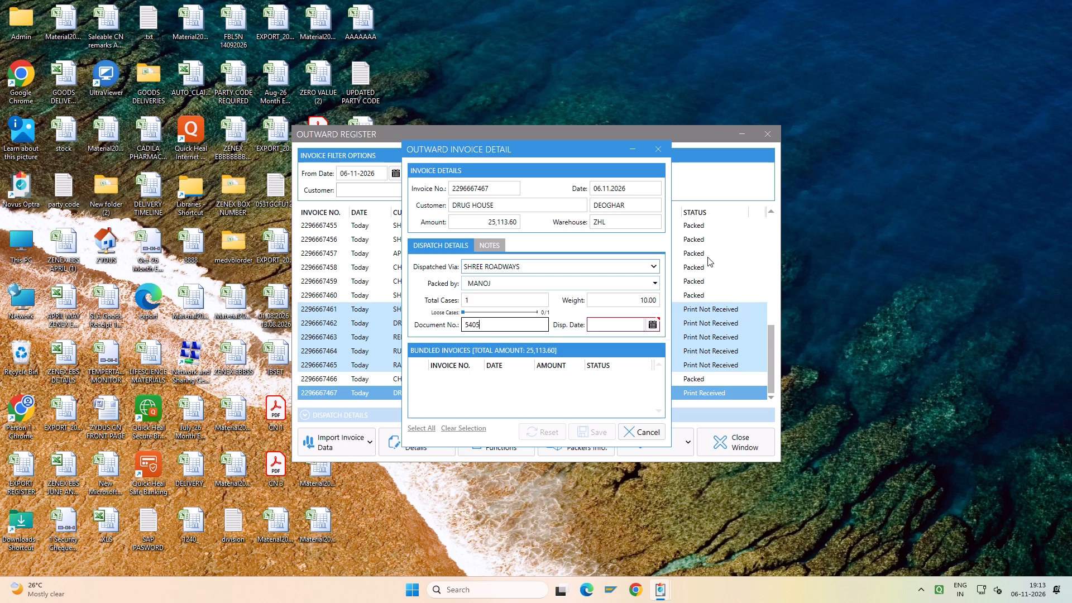
pyautogui.press('6')
pyautogui.press('Tab')
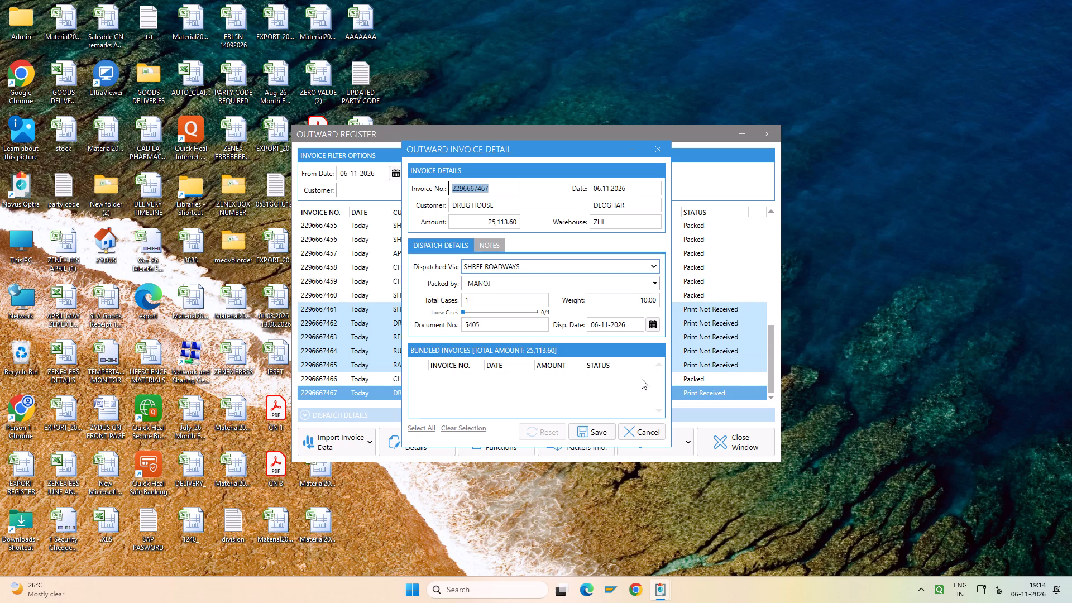
pyautogui.click(602, 428)
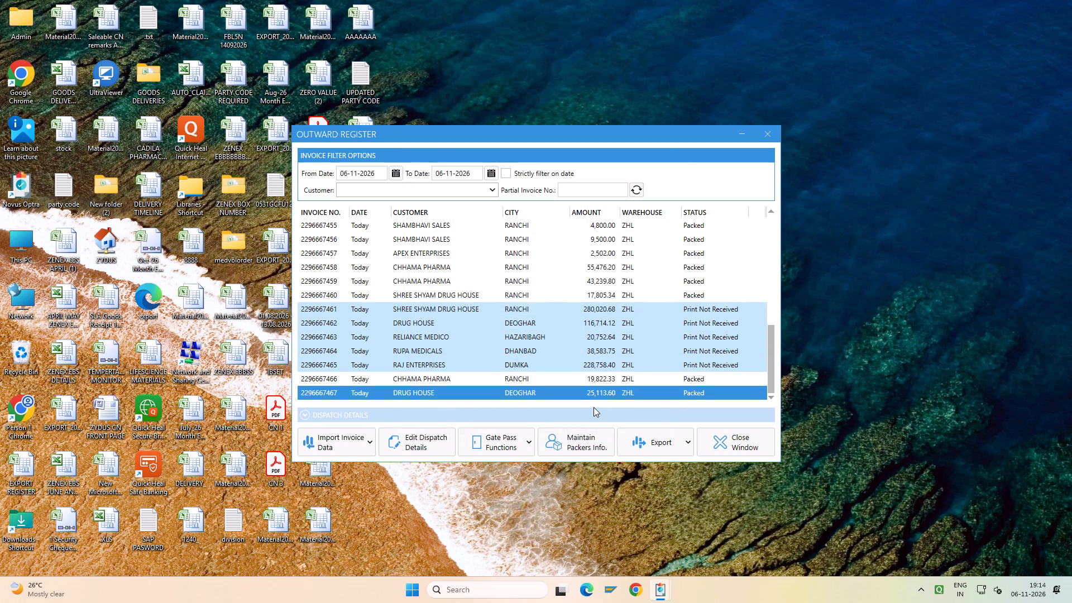
pyautogui.click(394, 365)
pyautogui.press('Return')
pyautogui.press('Return')
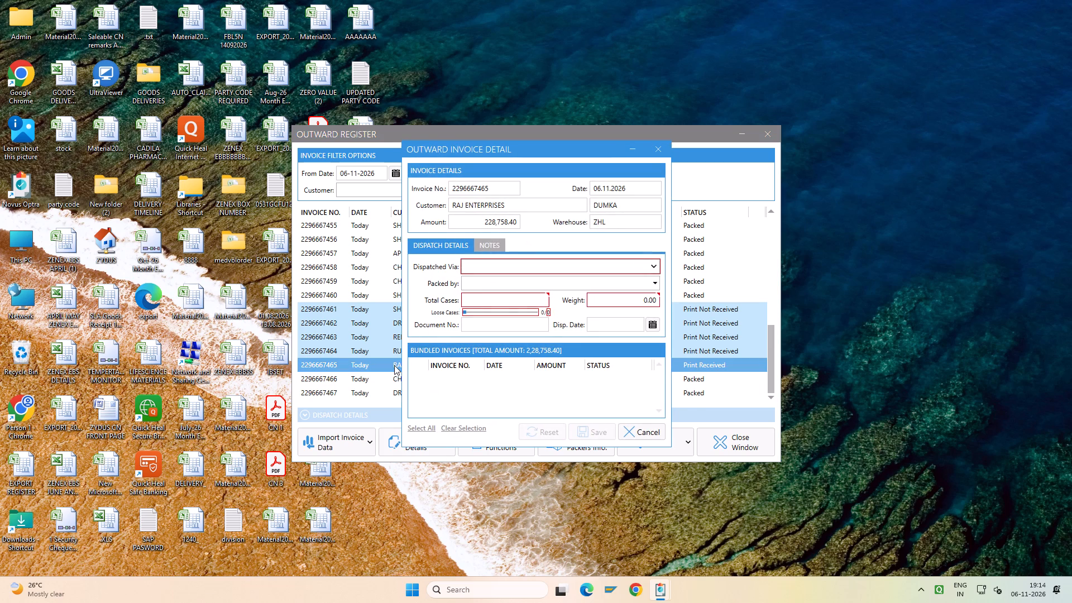
pyautogui.press('Tab')
pyautogui.press('Tab')
pyautogui.press('Tab')
pyautogui.press('Tab')
pyautogui.press('Tab')
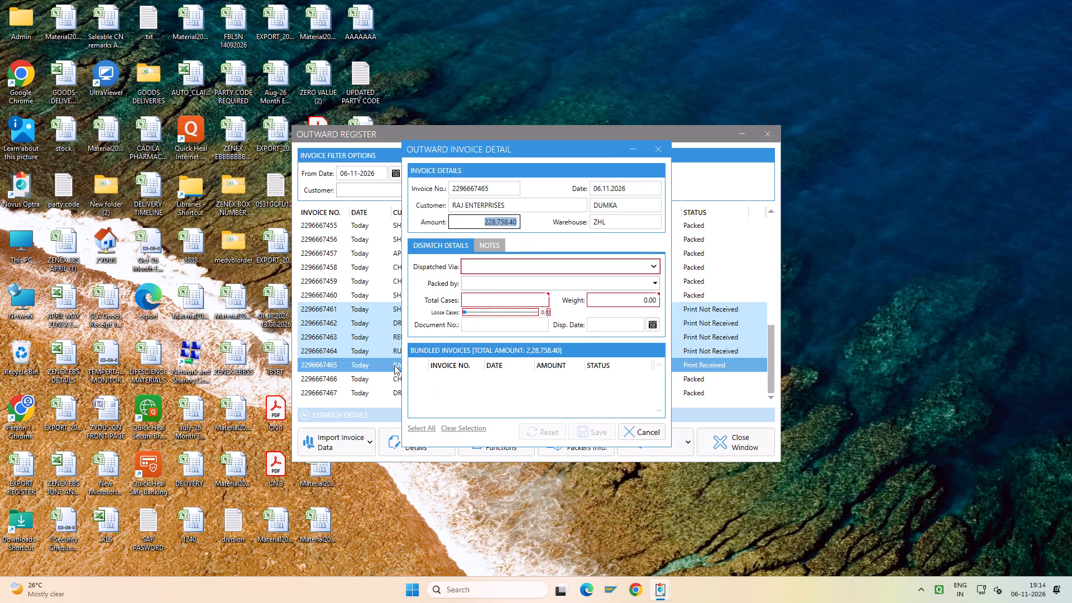
pyautogui.press('Tab')
pyautogui.press('Tab')
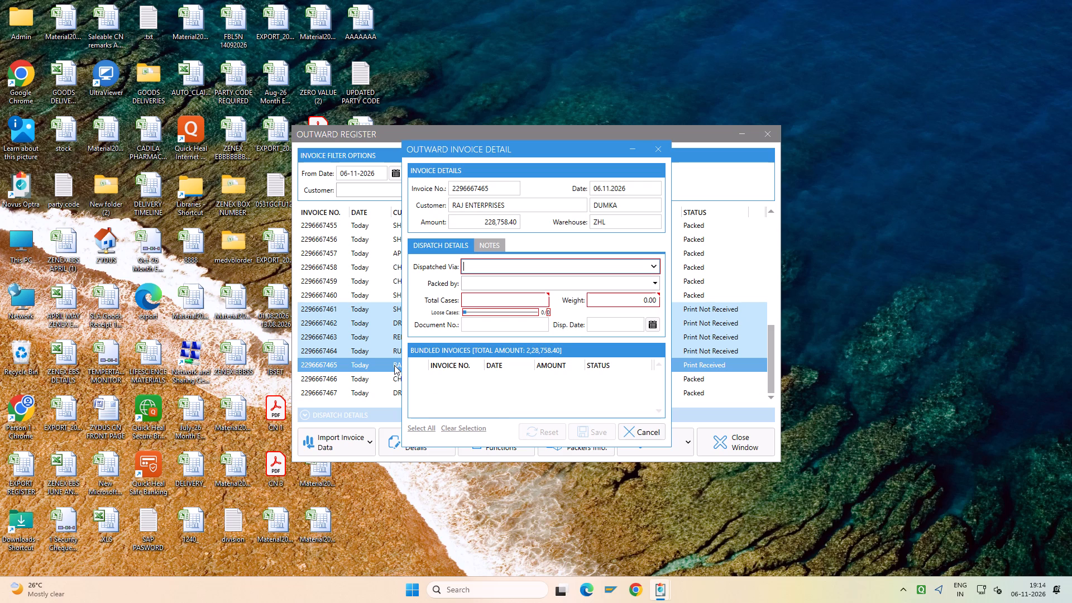
pyautogui.write('shree')
pyautogui.press('Down')
pyautogui.press('Down')
pyautogui.press('Down')
pyautogui.press('Tab')
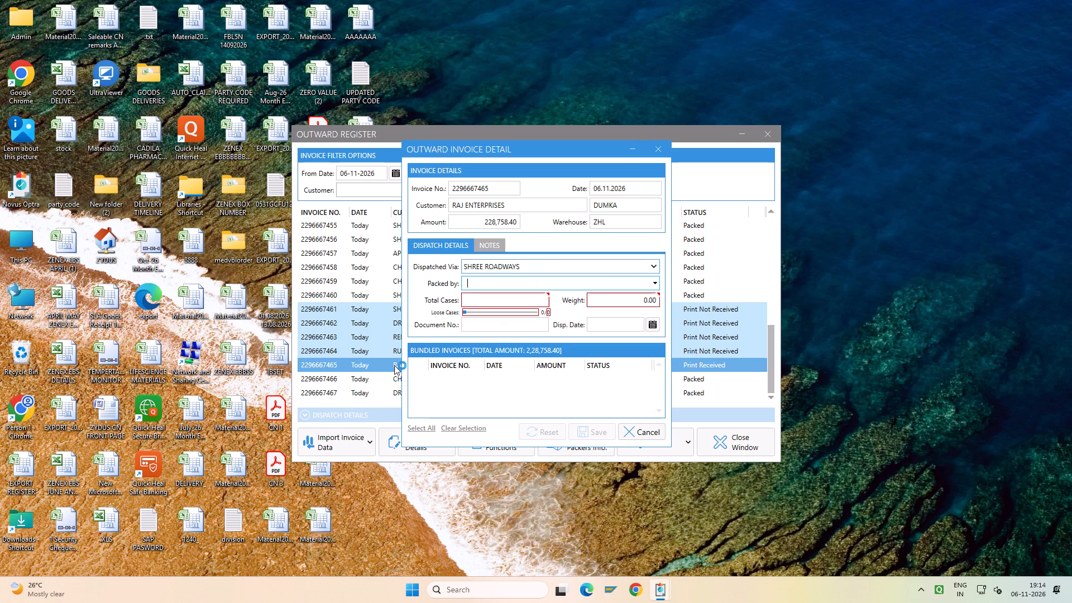
pyautogui.write('man')
pyautogui.press('Tab')
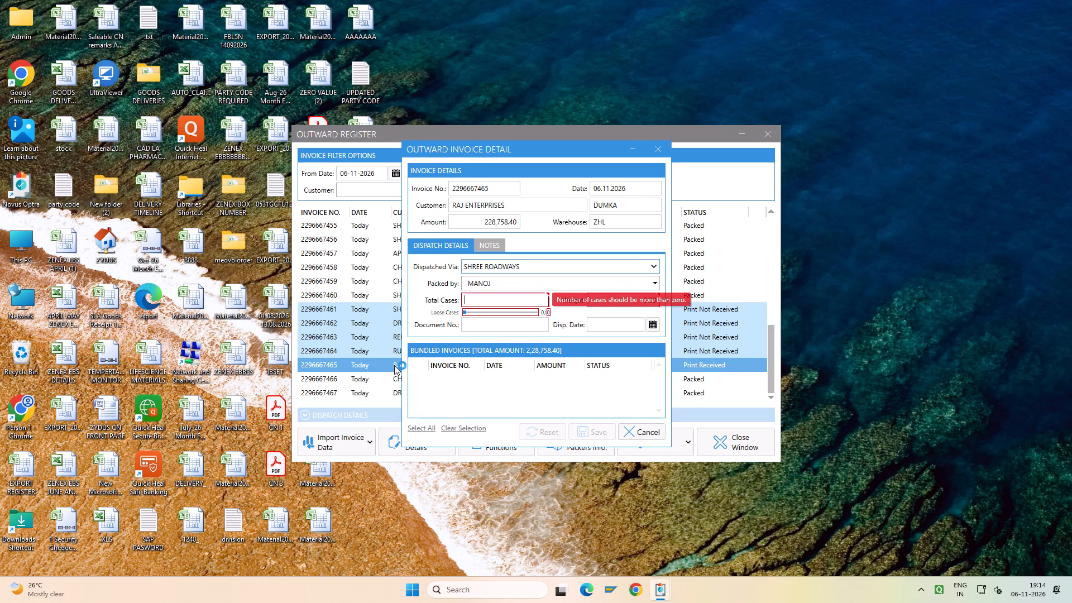
pyautogui.write('32')
pyautogui.press('Tab')
pyautogui.press('Tab')
pyautogui.write('320')
pyautogui.press('Tab')
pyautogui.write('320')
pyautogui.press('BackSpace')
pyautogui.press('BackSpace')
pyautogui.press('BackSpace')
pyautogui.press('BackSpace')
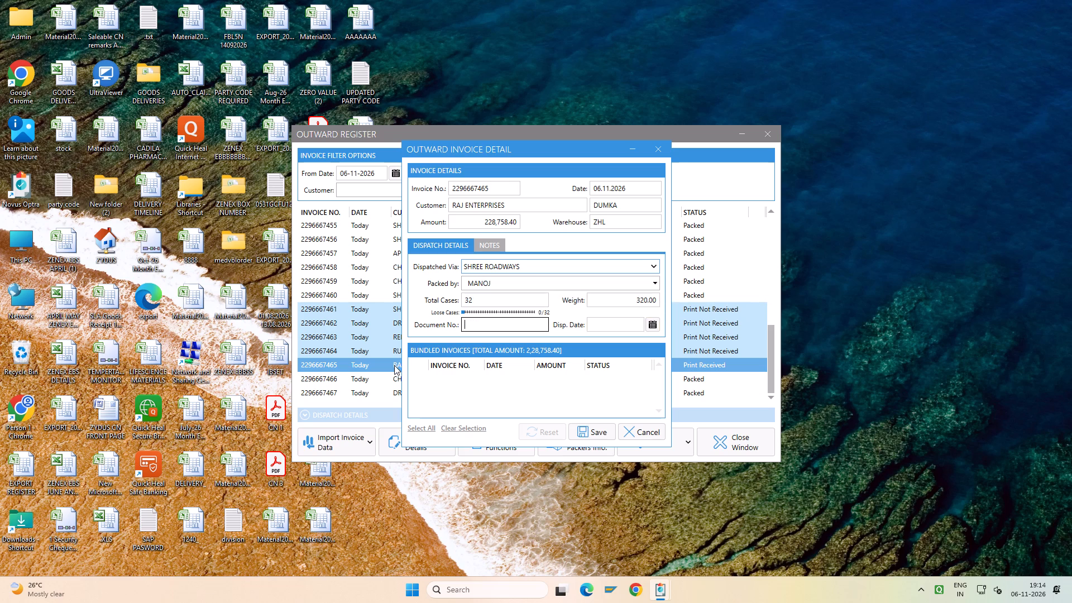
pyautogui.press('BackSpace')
pyautogui.write('5404')
pyautogui.press('Tab')
pyautogui.press('6')
pyautogui.press('Tab')
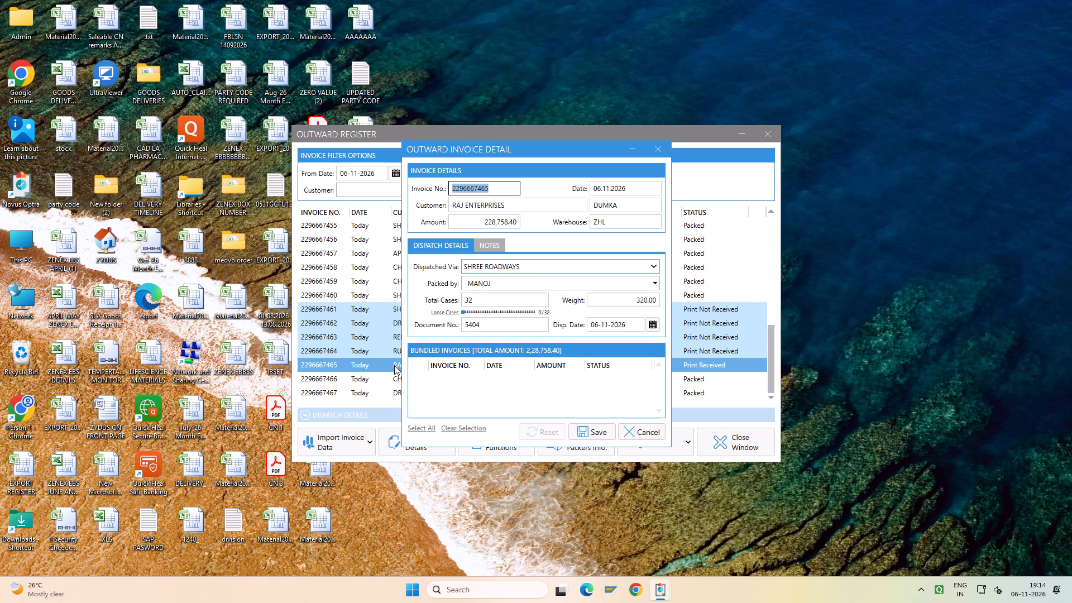
pyautogui.click(589, 435)
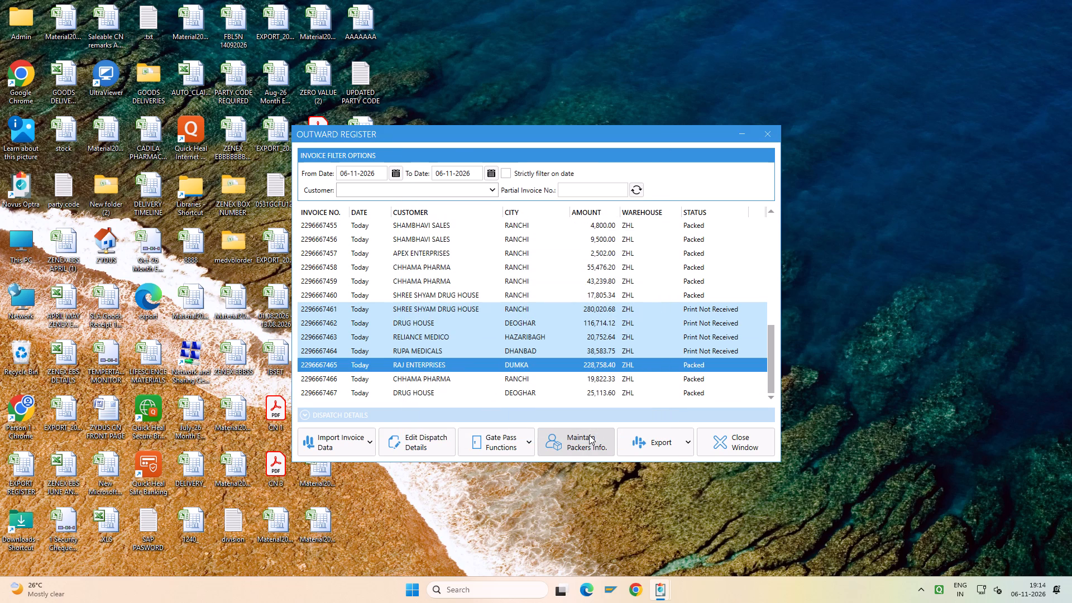
pyautogui.click(394, 323)
pyautogui.press('Return')
pyautogui.press('Return')
pyautogui.press('Tab')
pyautogui.press('Tab')
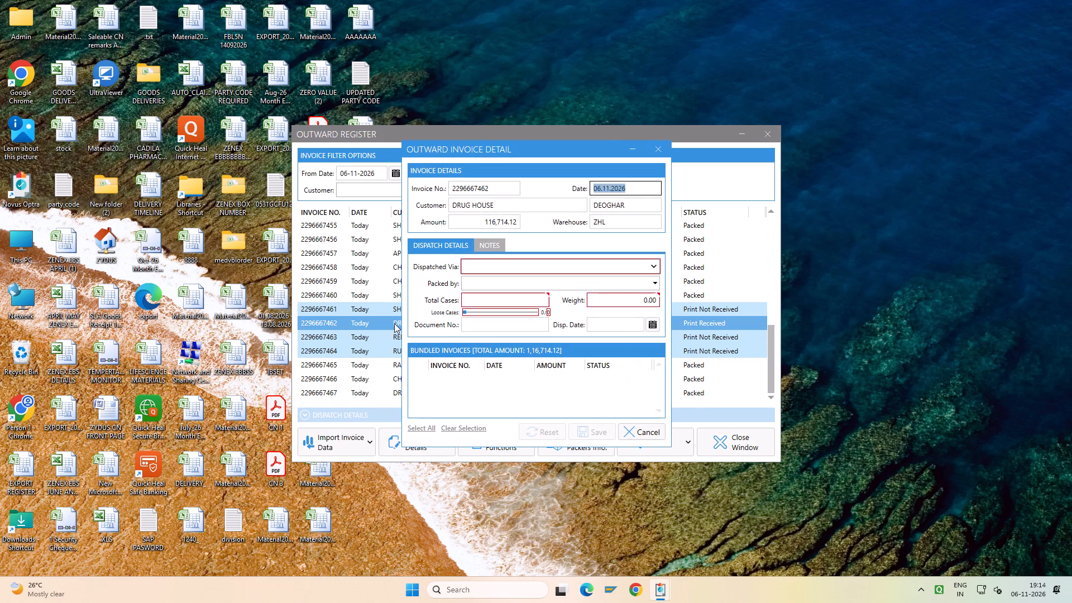
pyautogui.press('Tab')
pyautogui.press('Tab')
pyautogui.press('Tab')
pyautogui.press('Tab')
pyautogui.press('Tab')
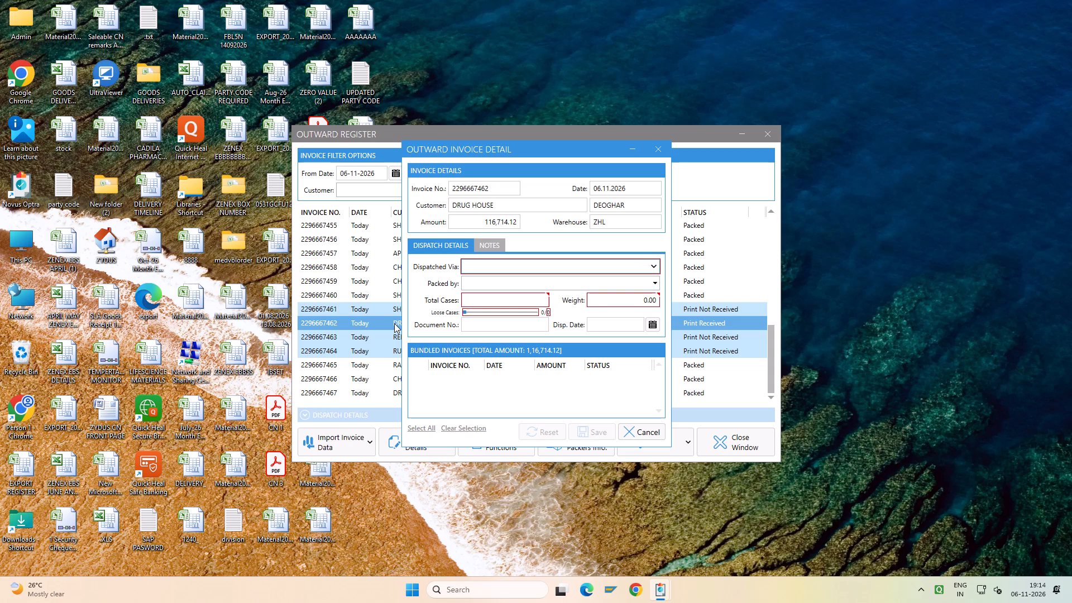
pyautogui.write('shree')
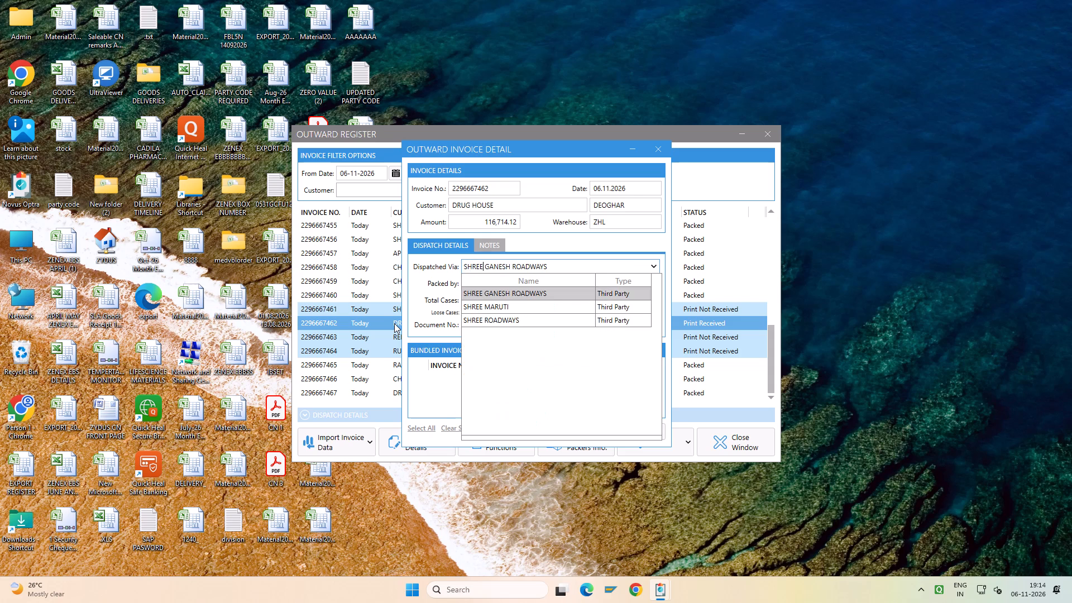
pyautogui.press('Down')
pyautogui.press('Down')
pyautogui.press('Tab')
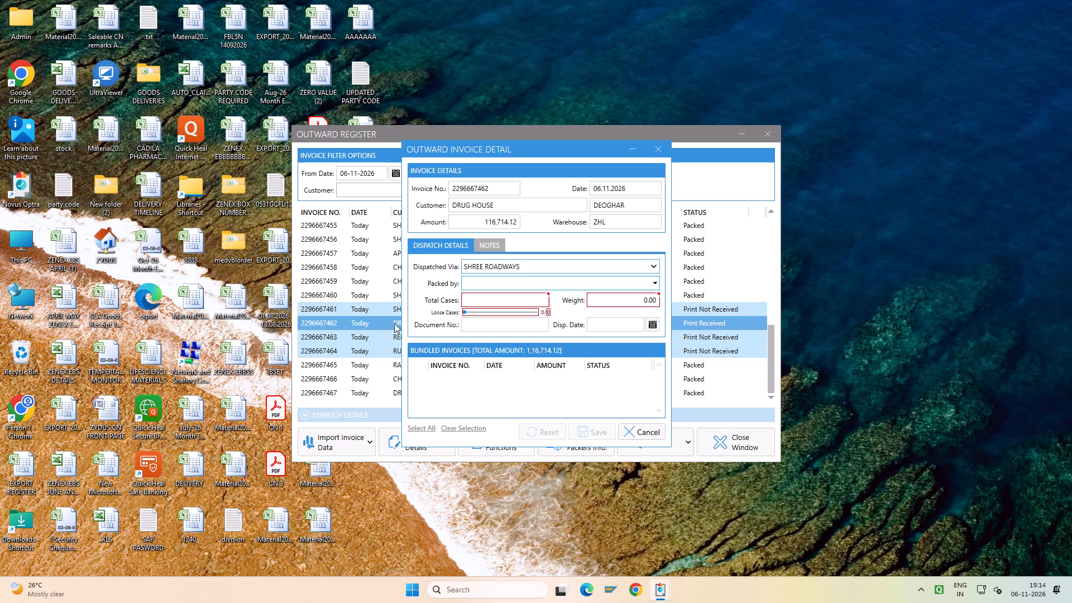
pyautogui.write('man')
pyautogui.press('Tab')
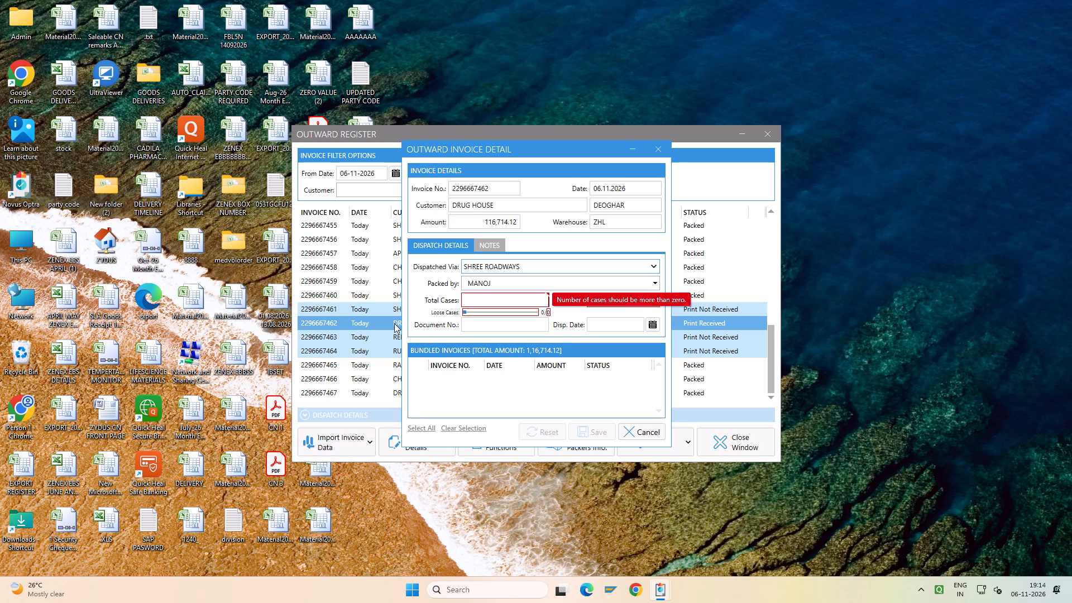
pyautogui.press('6')
pyautogui.press('Tab')
pyautogui.press('Tab')
pyautogui.write('60')
pyautogui.press('Tab')
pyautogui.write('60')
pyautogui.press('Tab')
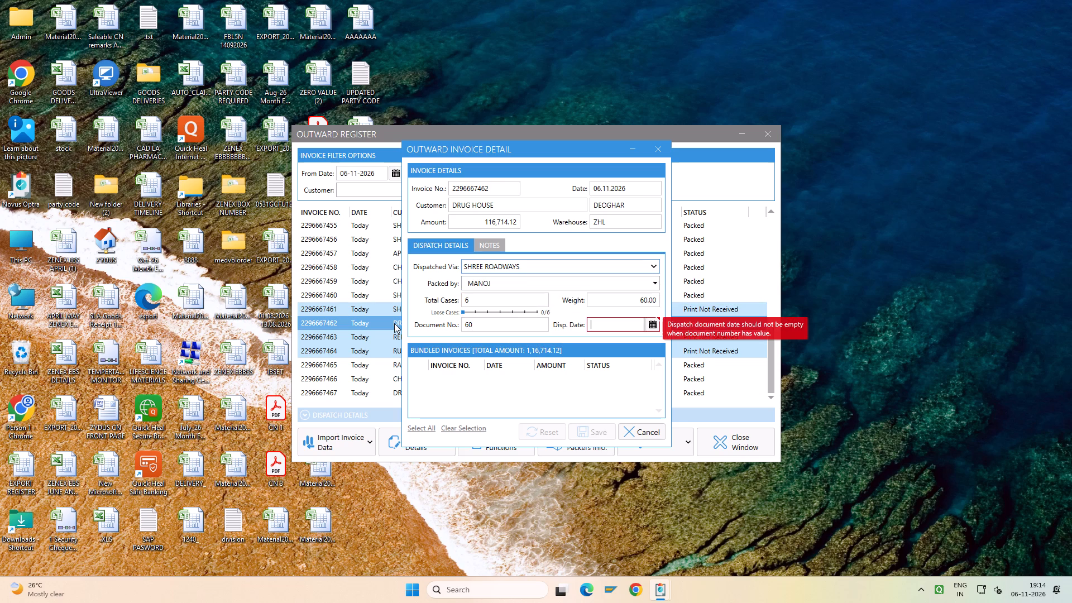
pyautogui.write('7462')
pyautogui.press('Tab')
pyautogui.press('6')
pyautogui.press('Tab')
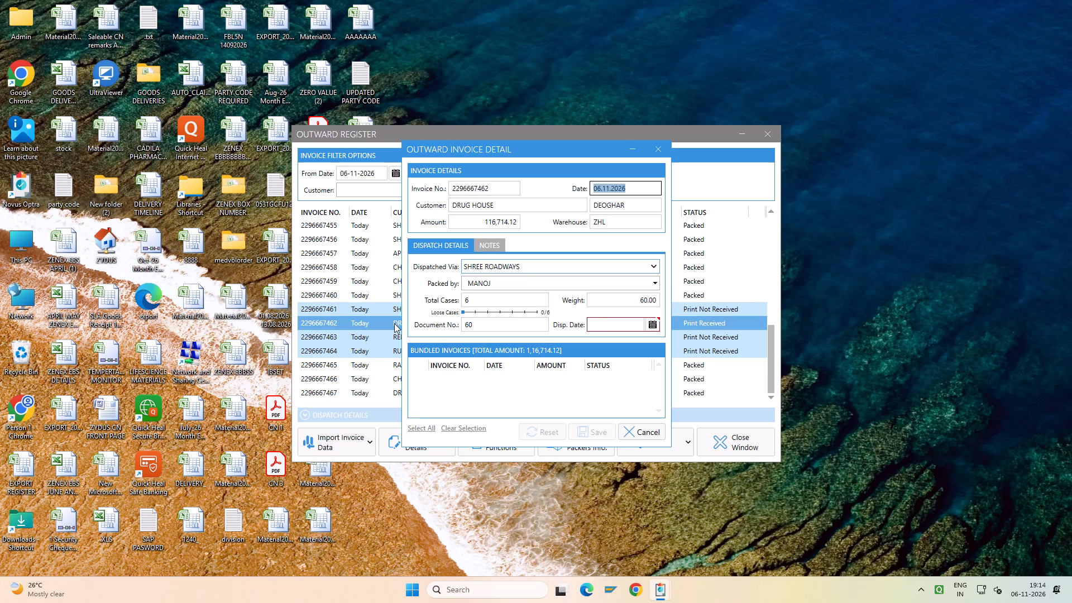
pyautogui.hotkey('shift', 'Tab')
pyautogui.hotkey('shift', 'Tab')
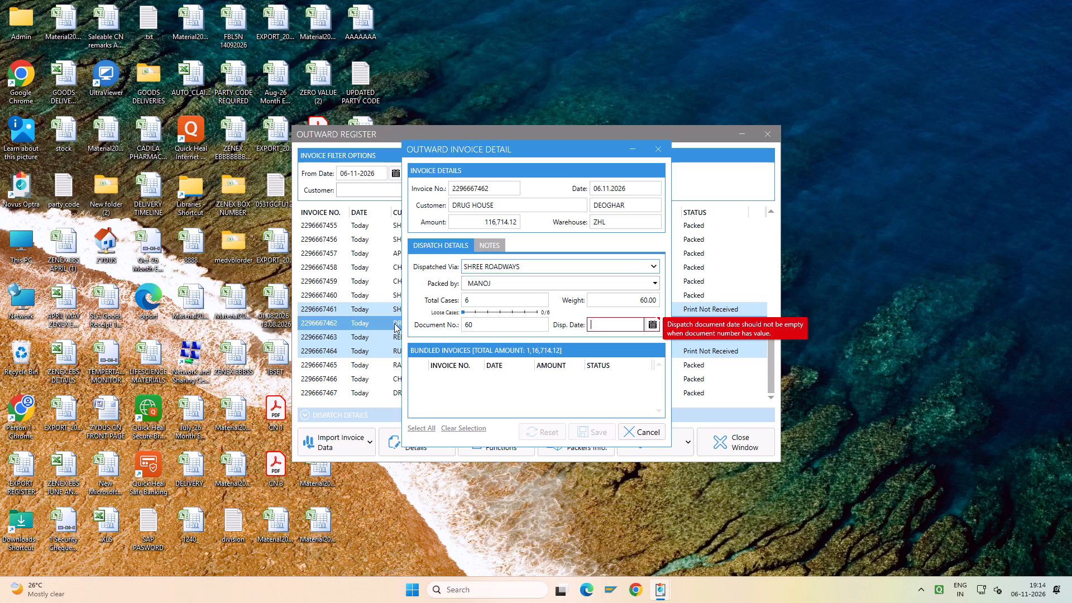
pyautogui.hotkey('shift', 'Tab')
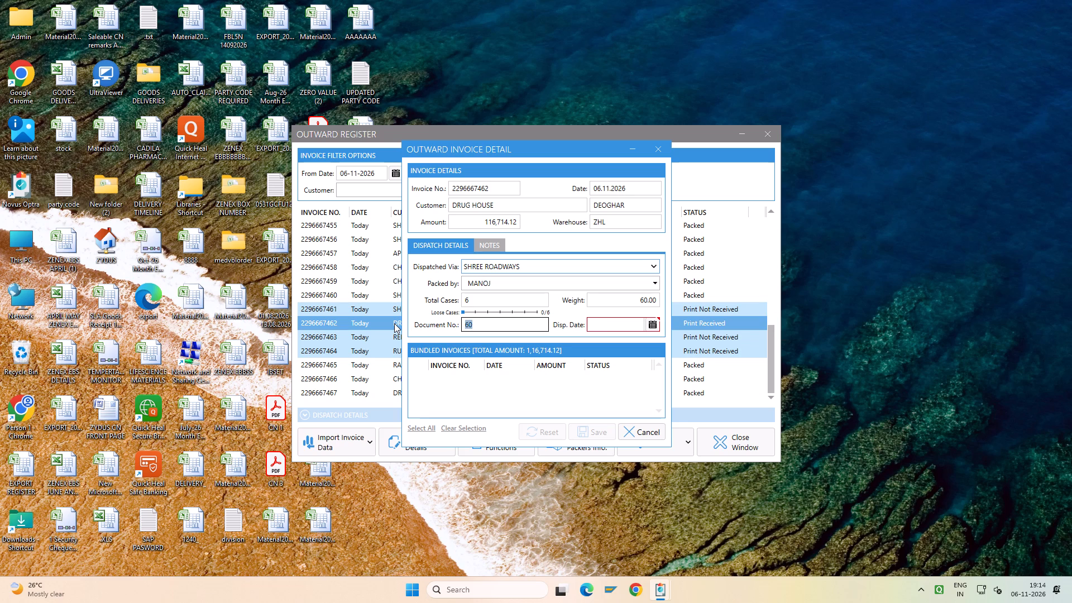
pyautogui.write('5403')
pyautogui.press('Tab')
pyautogui.press('6')
pyautogui.press('Tab')
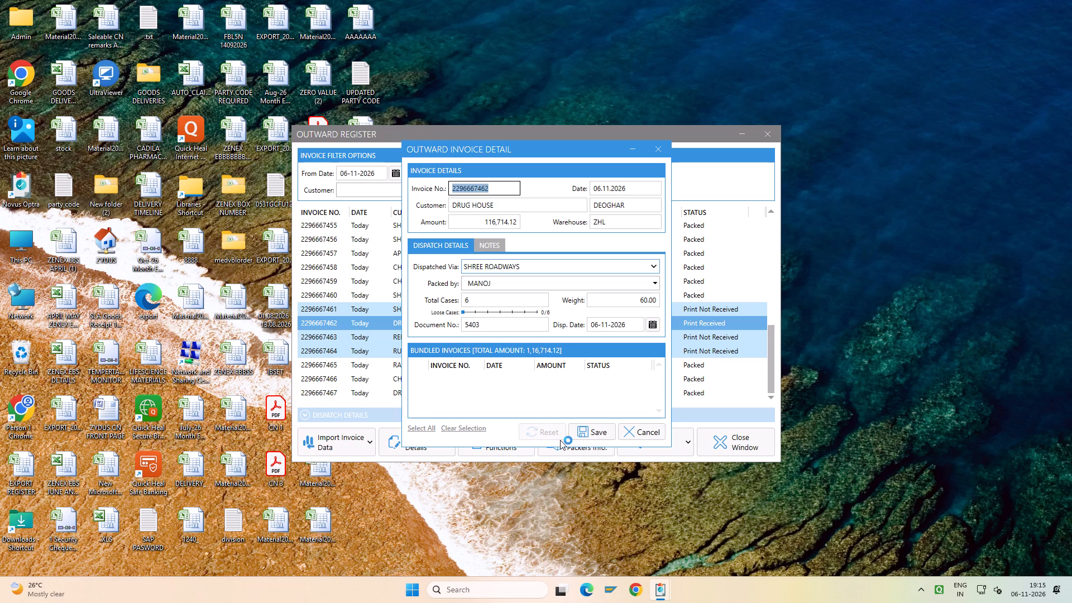
pyautogui.click(586, 429)
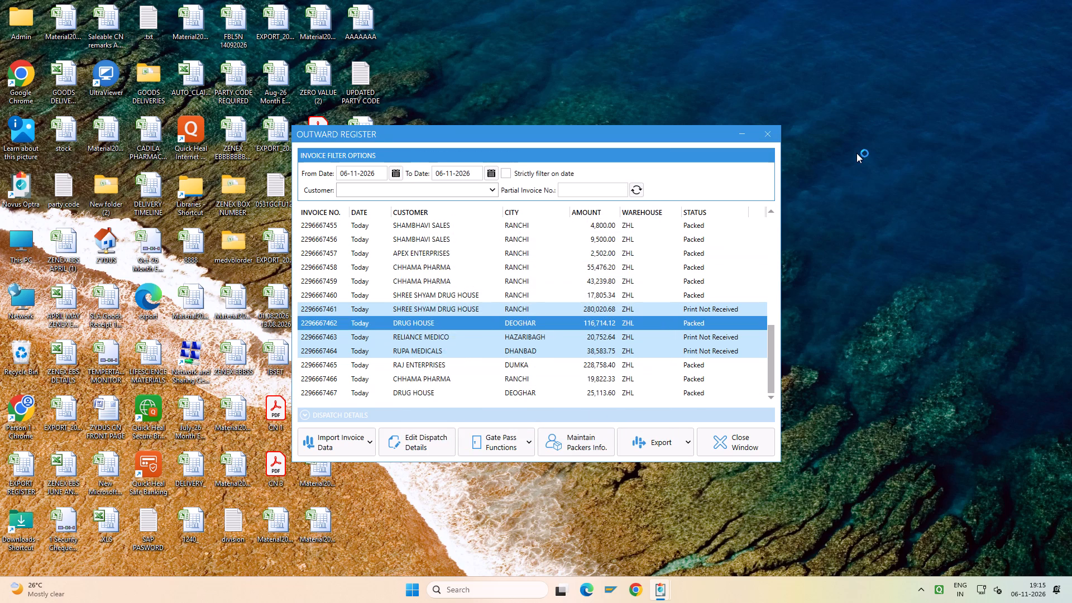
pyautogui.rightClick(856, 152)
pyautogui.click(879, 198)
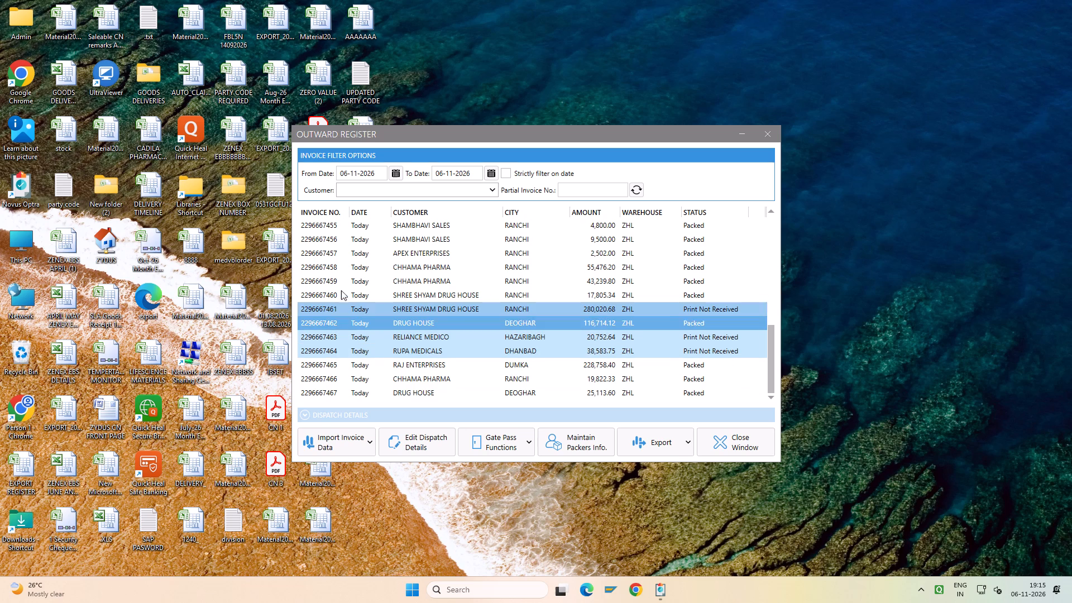
pyautogui.scroll(1, 337, 234)
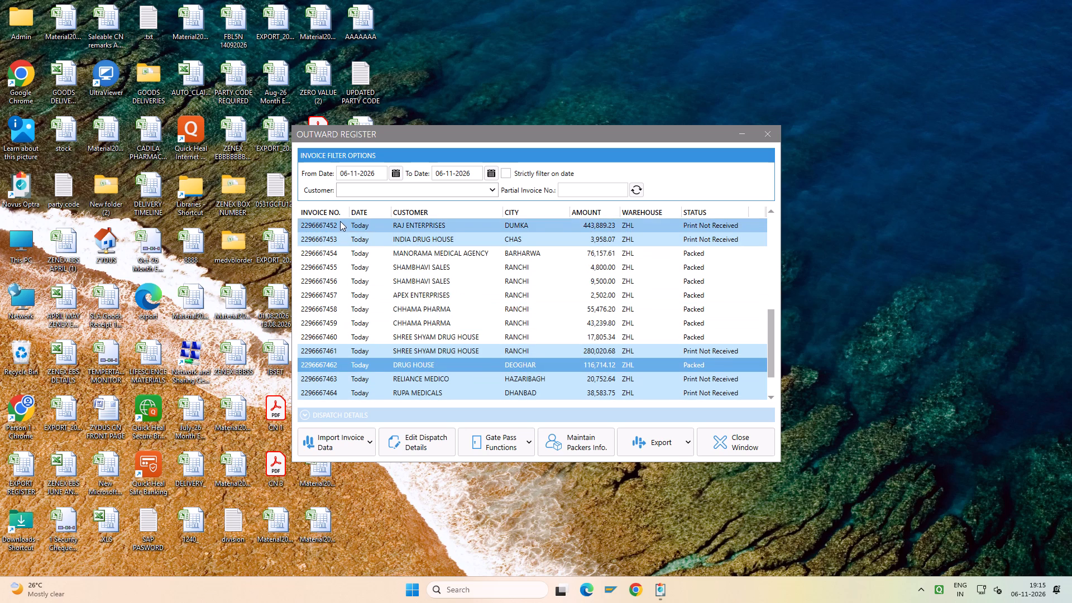
pyautogui.click(340, 221)
pyautogui.press('Return')
pyautogui.press('Return')
pyautogui.press('Tab')
pyautogui.press('Tab')
pyautogui.press('Tab')
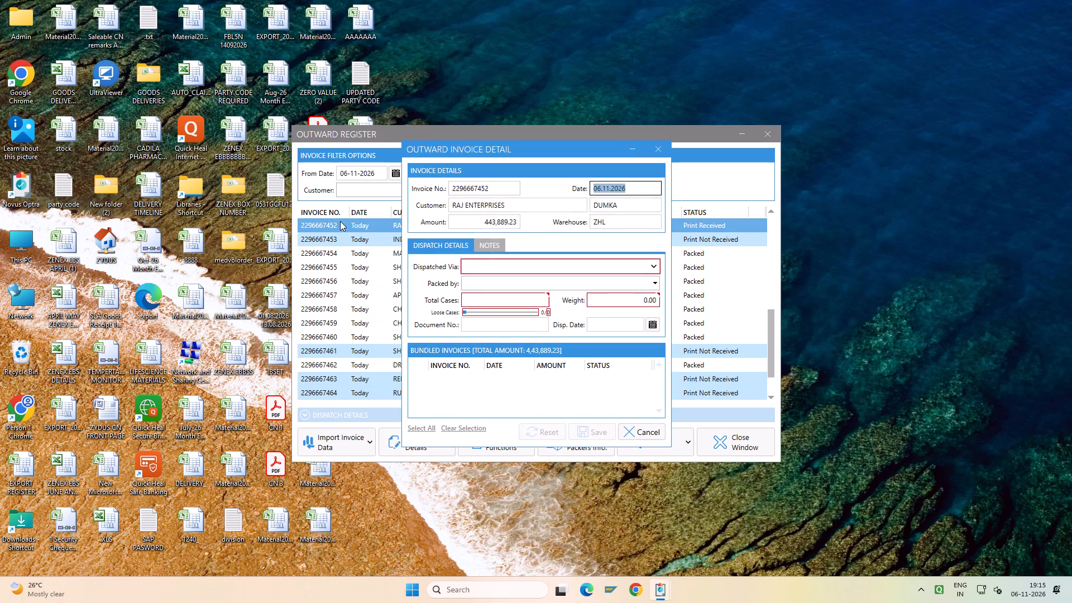
pyautogui.press('Tab')
pyautogui.press('Tab')
pyautogui.press('Tab')
pyautogui.press('Tab')
pyautogui.write('shree')
pyautogui.press('Down')
pyautogui.press('Down')
pyautogui.press('Tab')
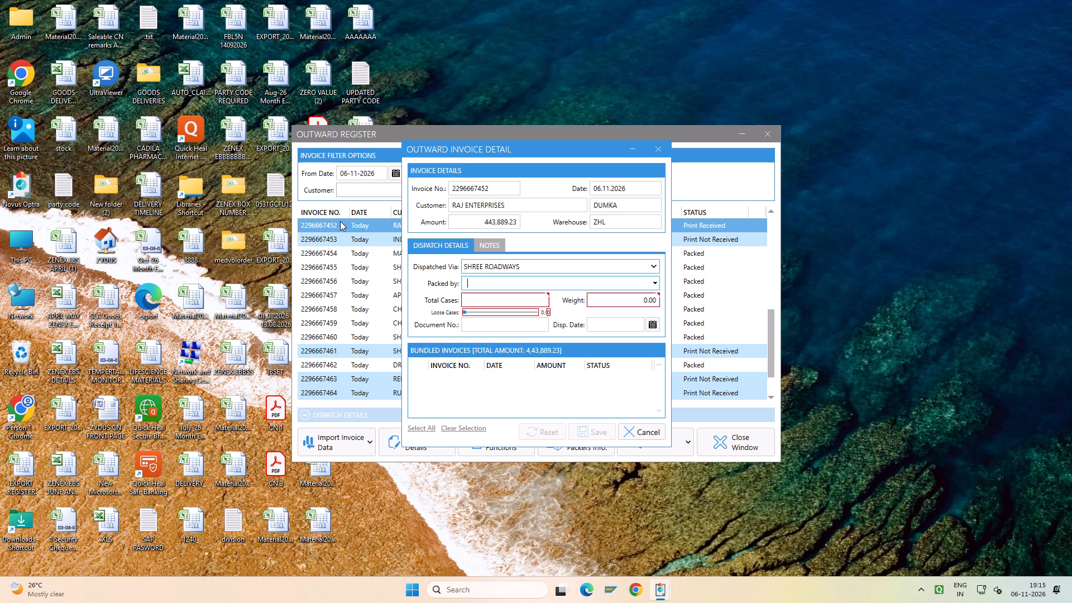
pyautogui.write('man')
pyautogui.press('Tab')
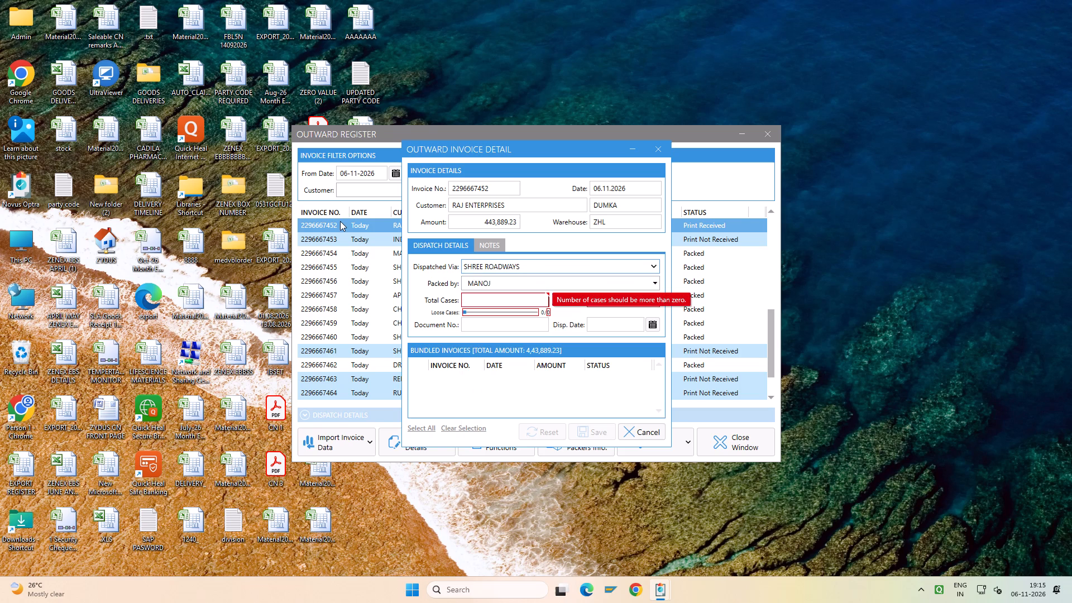
pyautogui.write('14')
pyautogui.press('Tab')
pyautogui.press('Tab')
pyautogui.write('140')
pyautogui.press('Tab')
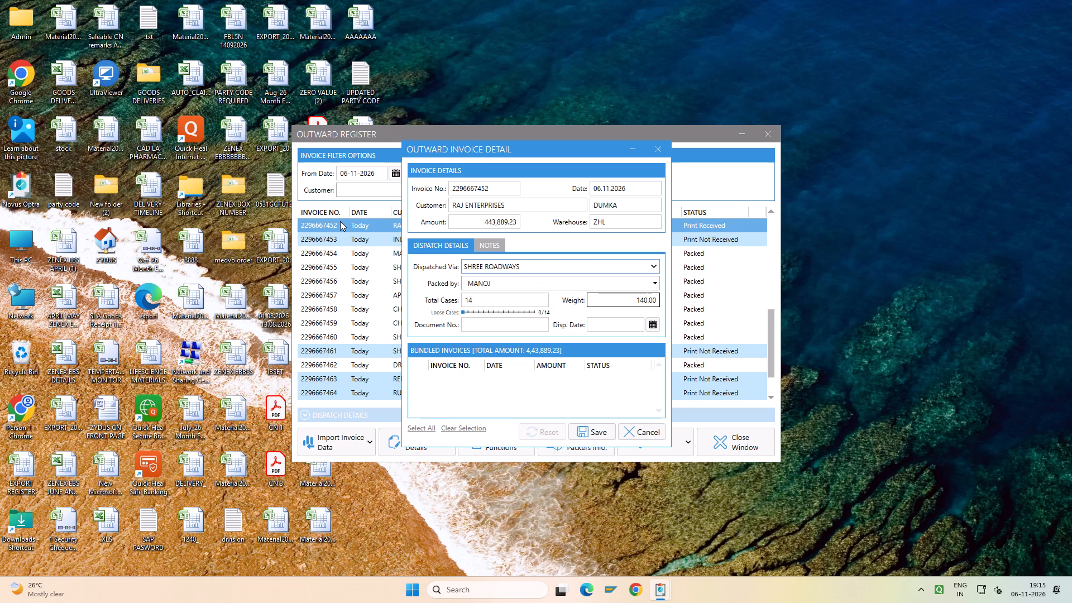
pyautogui.write('5402')
pyautogui.press('Tab')
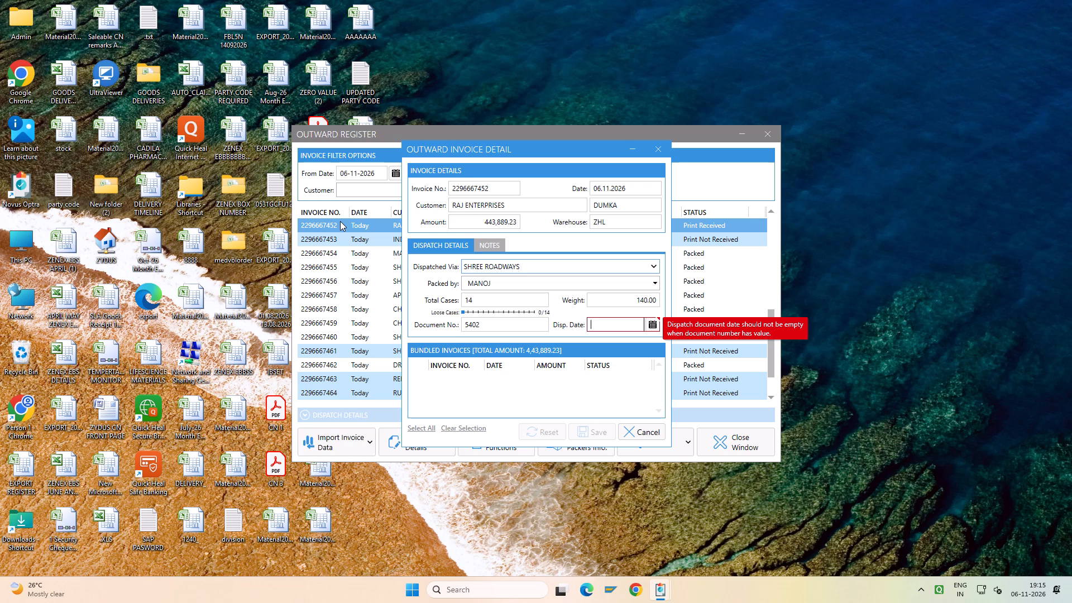
pyautogui.press('6')
pyautogui.press('Tab')
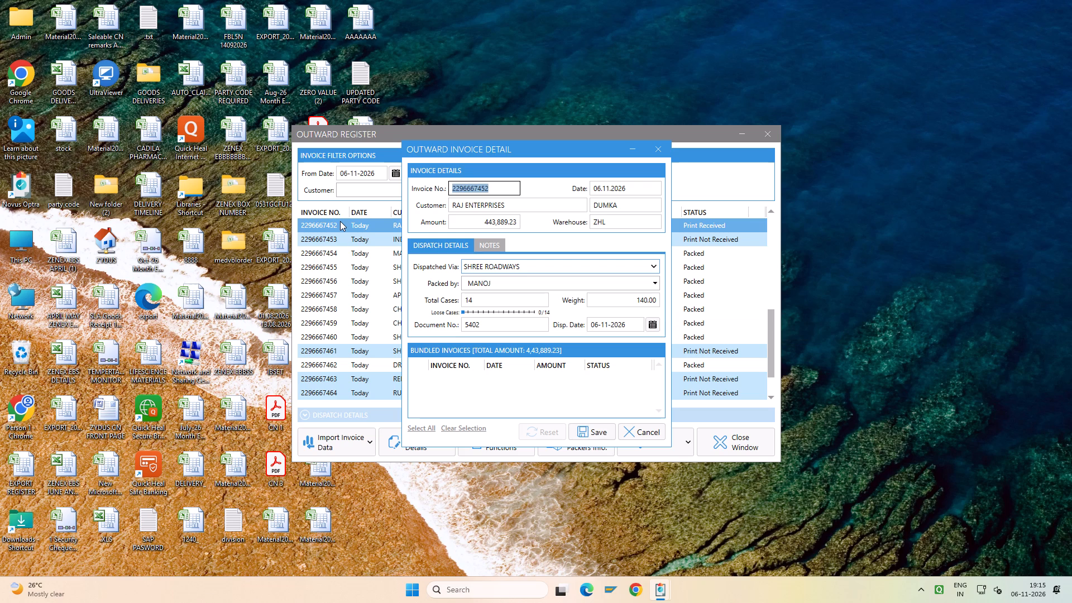
pyautogui.click(584, 434)
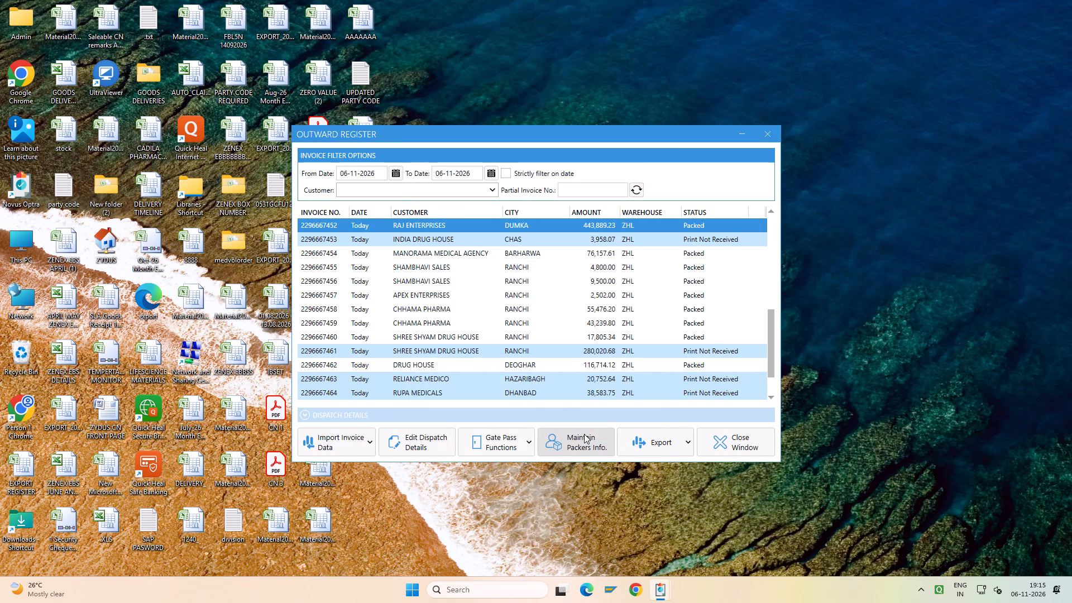
pyautogui.click(395, 377)
pyautogui.press('.')
pyautogui.press('Return')
pyautogui.press('Return')
pyautogui.press('Return')
pyautogui.press('Tab')
pyautogui.press('Tab')
pyautogui.press('Tab')
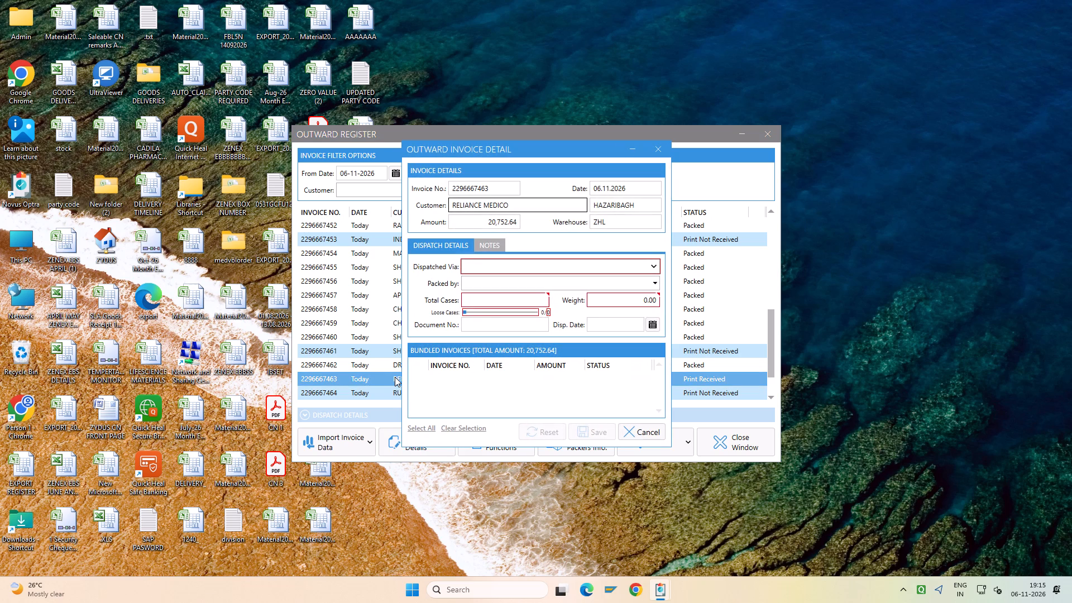
pyautogui.press('Tab')
pyautogui.press('Tab')
pyautogui.press('Tab')
pyautogui.press('Tab')
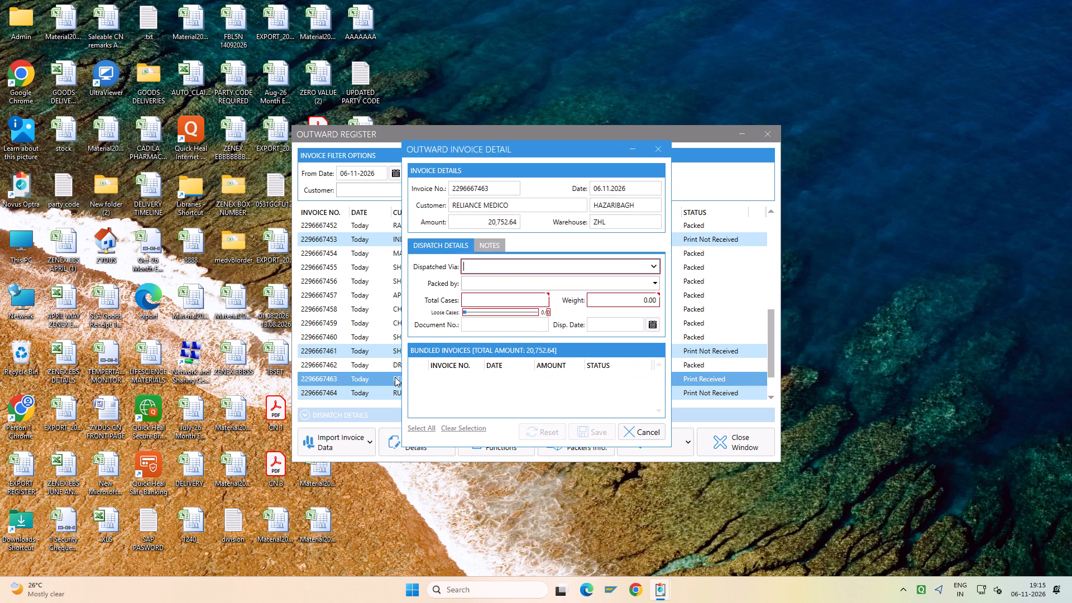
pyautogui.write('jain')
pyautogui.press('Tab')
pyautogui.write('man')
pyautogui.press('Tab')
pyautogui.press('2')
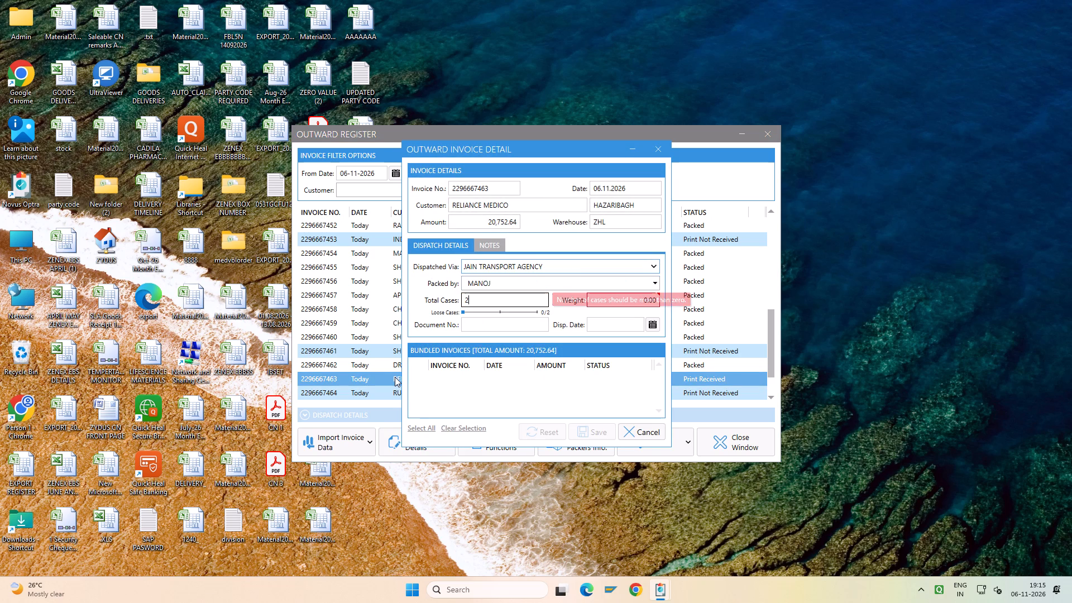
pyautogui.press('Tab')
pyautogui.press('Tab')
pyautogui.write('20')
pyautogui.press('Tab')
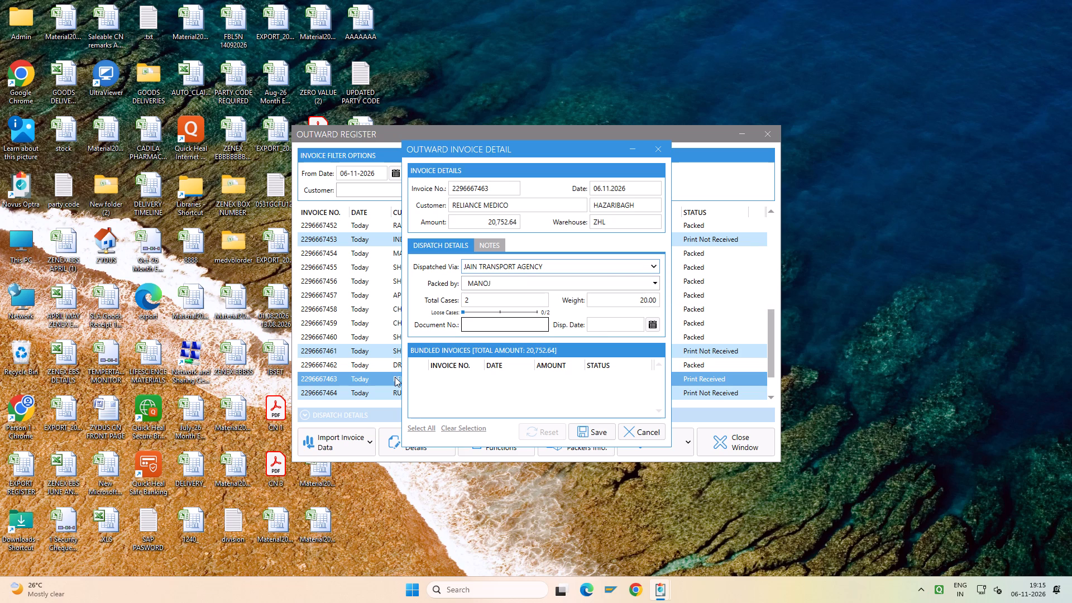
pyautogui.write('14077')
pyautogui.press('Tab')
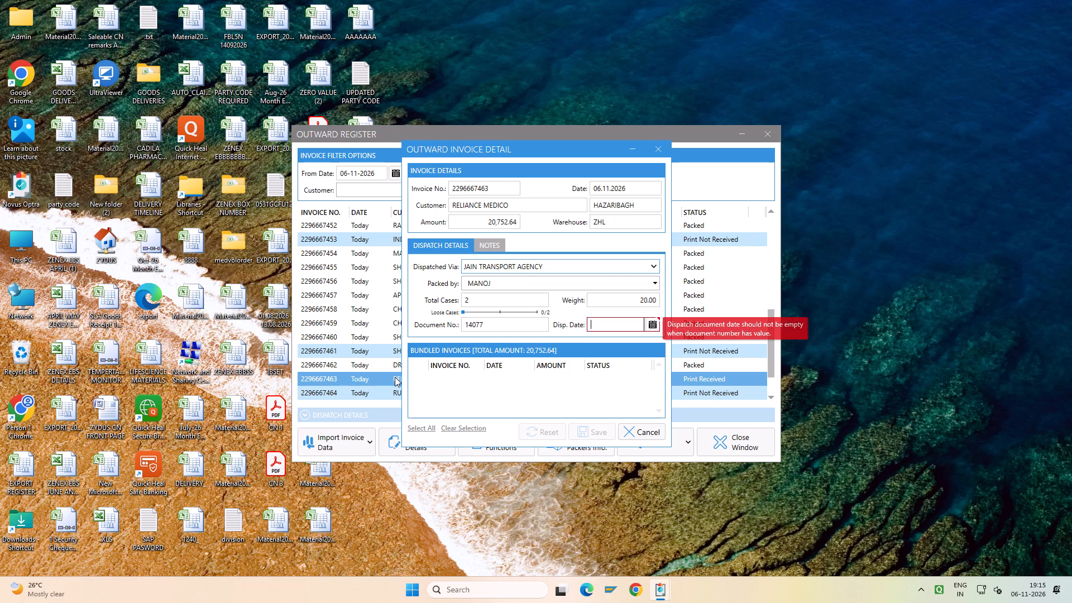
pyautogui.press('6')
pyautogui.press('Tab')
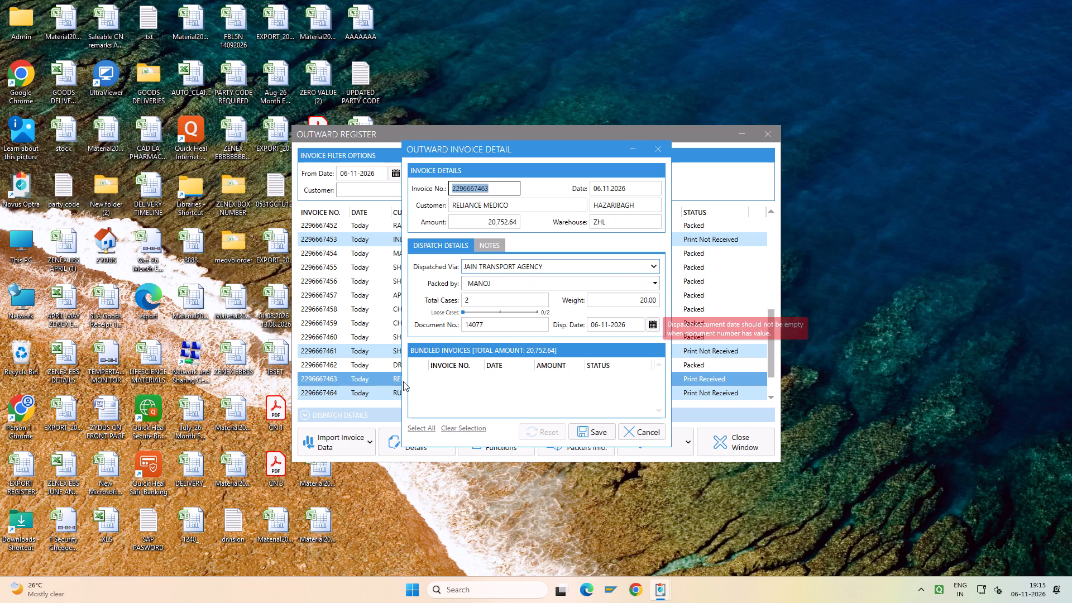
pyautogui.click(583, 433)
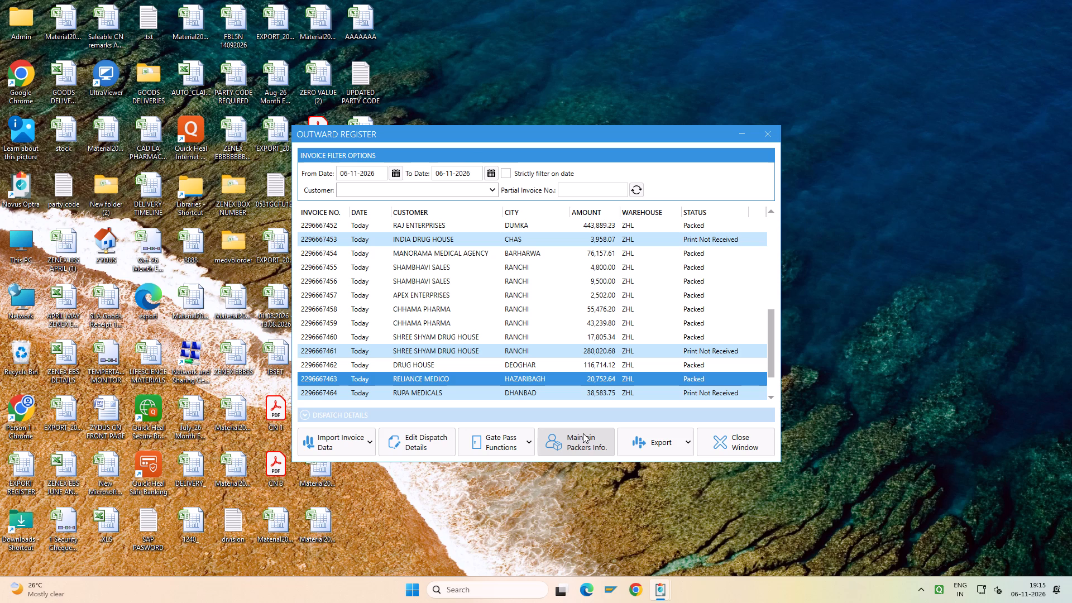
pyautogui.scroll(1, 434, 310)
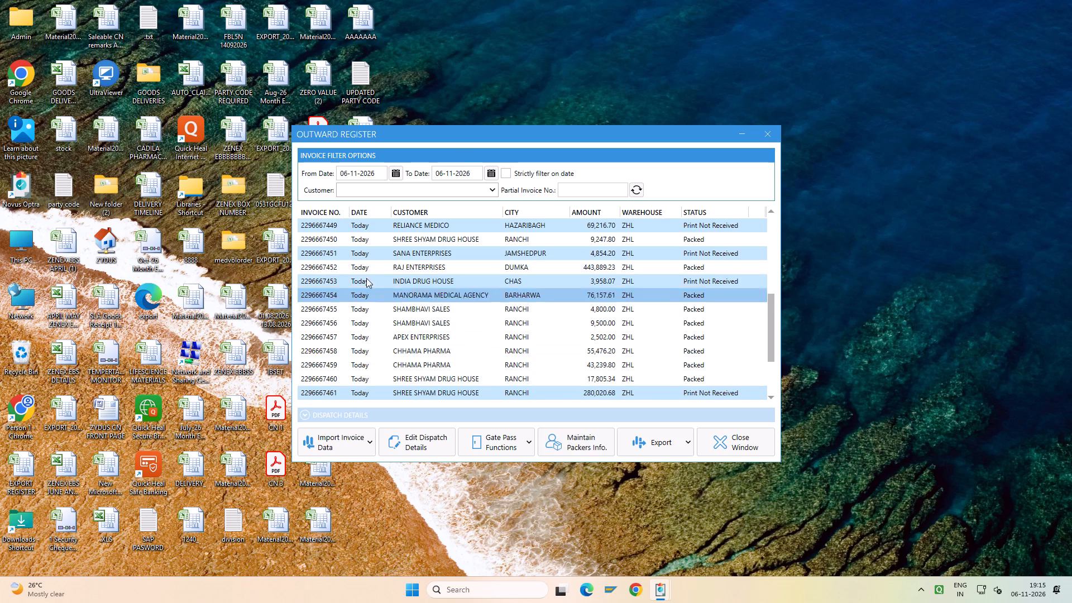
pyautogui.click(373, 226)
pyautogui.press('Return')
pyautogui.press('Return')
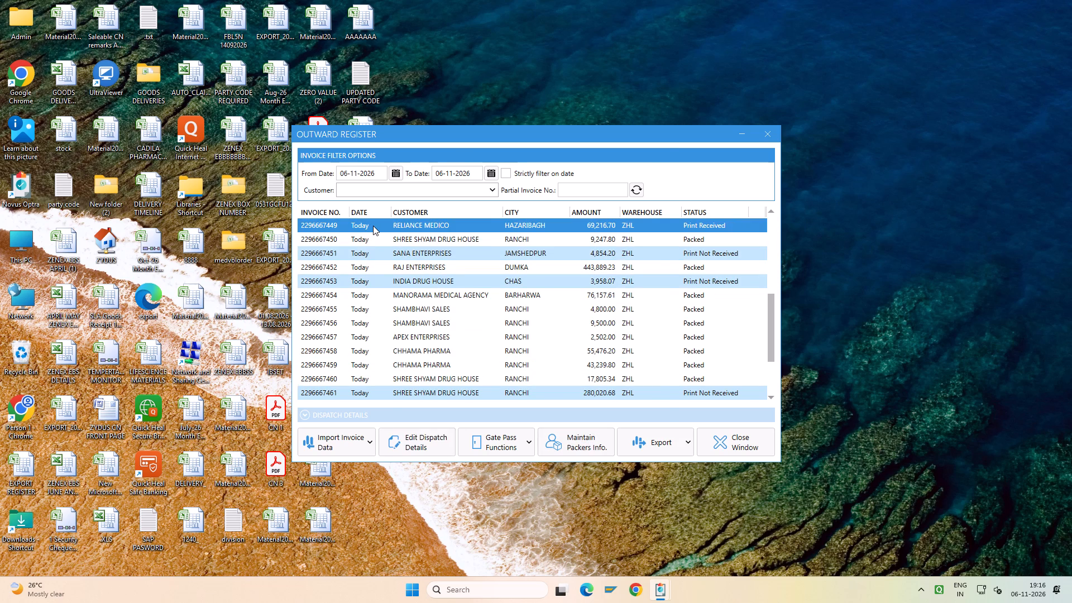
pyautogui.press('Tab')
pyautogui.press('Tab')
pyautogui.press('Tab')
pyautogui.press('Tab')
pyautogui.press('Tab')
pyautogui.press('Tab')
pyautogui.press('Tab')
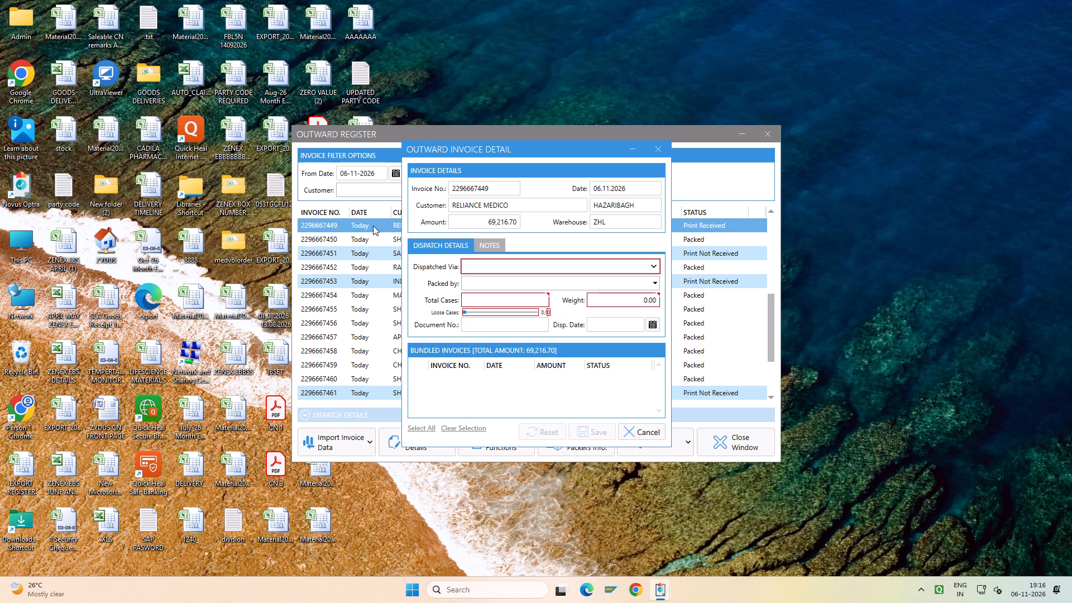
pyautogui.write('jain')
pyautogui.press('Tab')
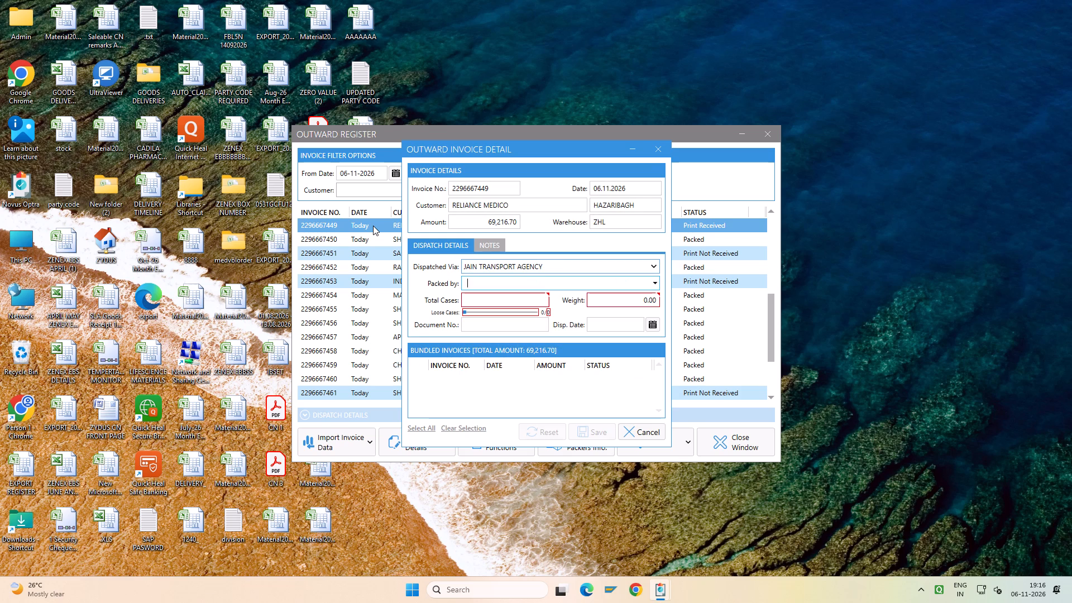
pyautogui.write('man')
pyautogui.press('Tab')
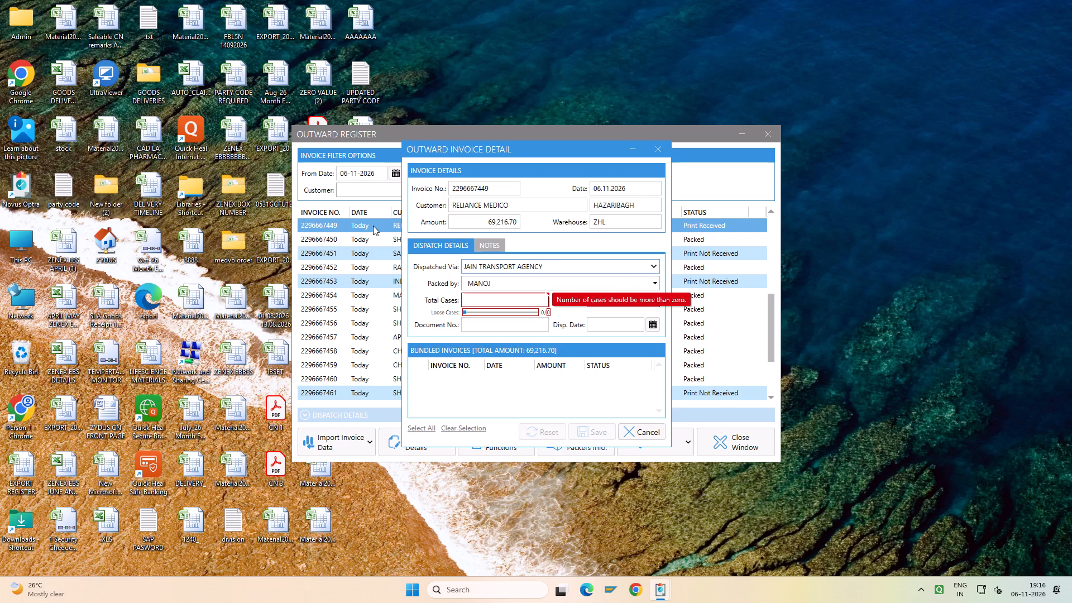
pyautogui.press('2')
pyautogui.press('Tab')
pyautogui.press('Tab')
pyautogui.write('20')
pyautogui.press('Tab')
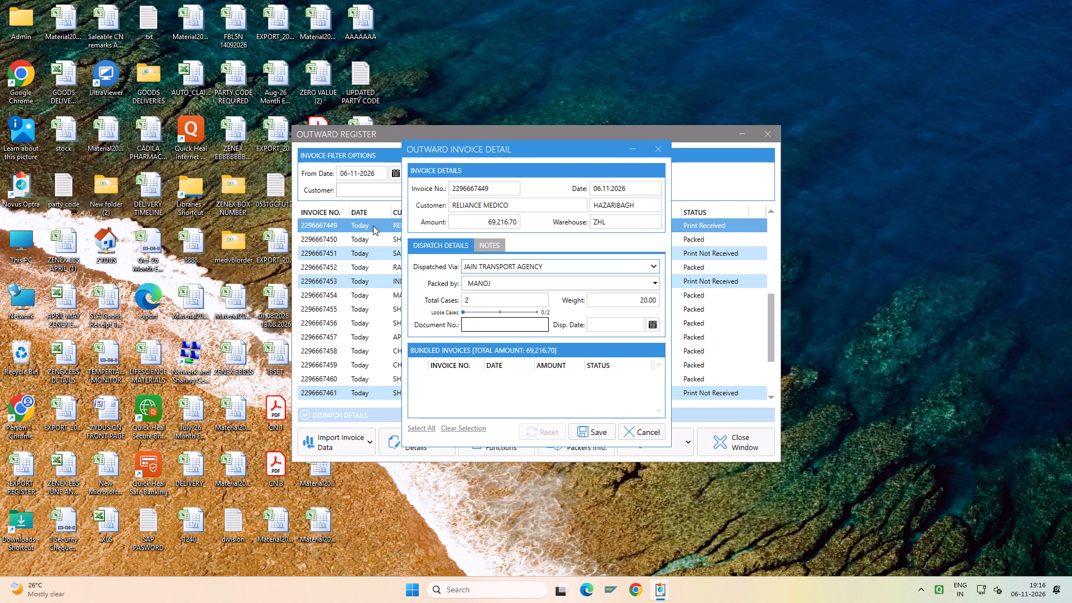
pyautogui.write('14076')
pyautogui.press('Tab')
pyautogui.press('6')
pyautogui.press('Tab')
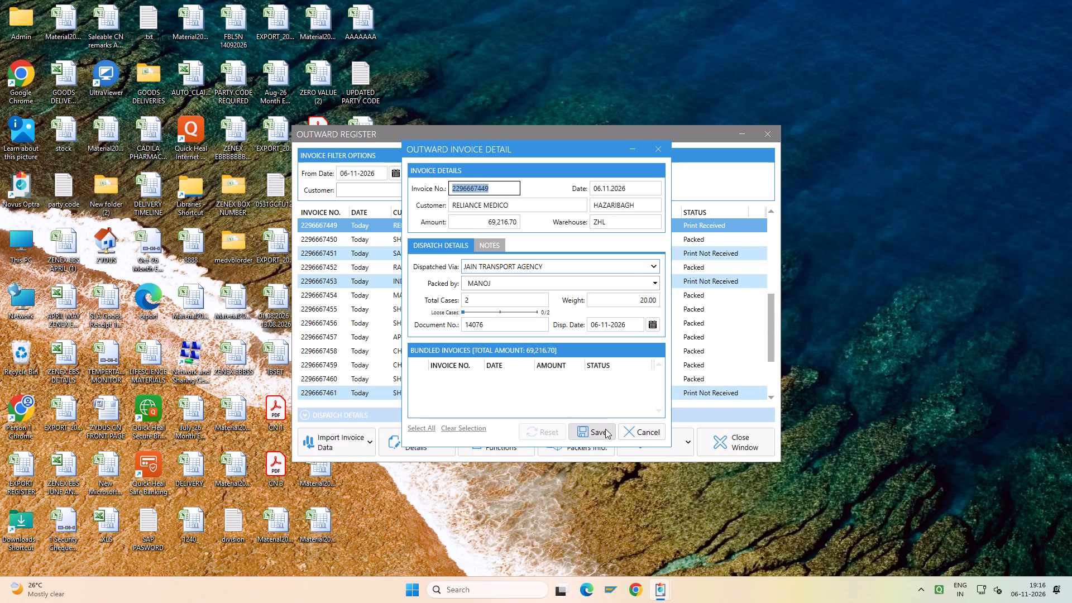
pyautogui.click(605, 429)
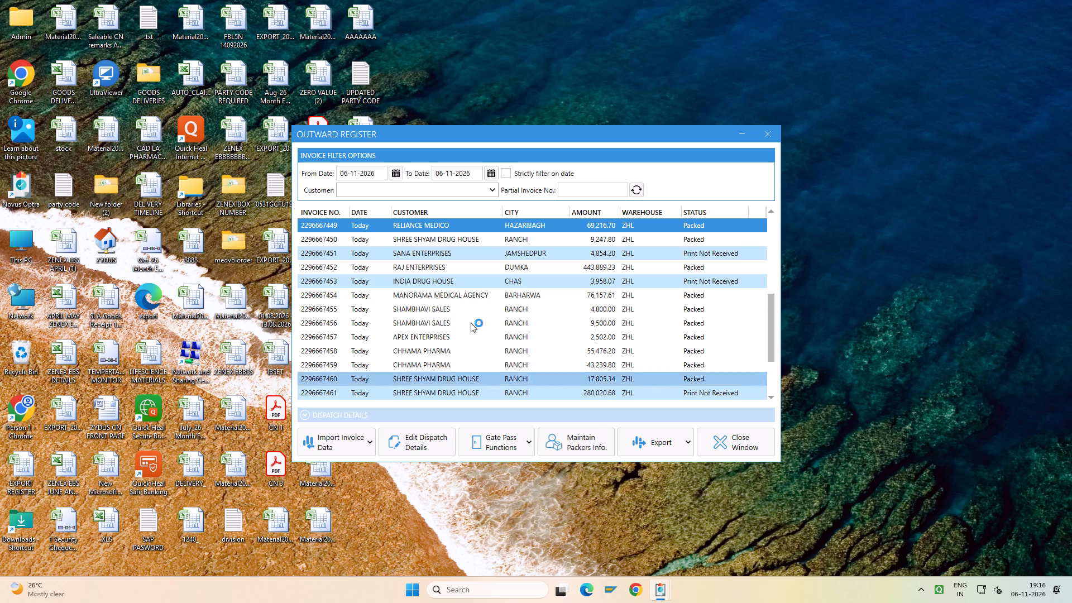
pyautogui.scroll(9, 451, 288)
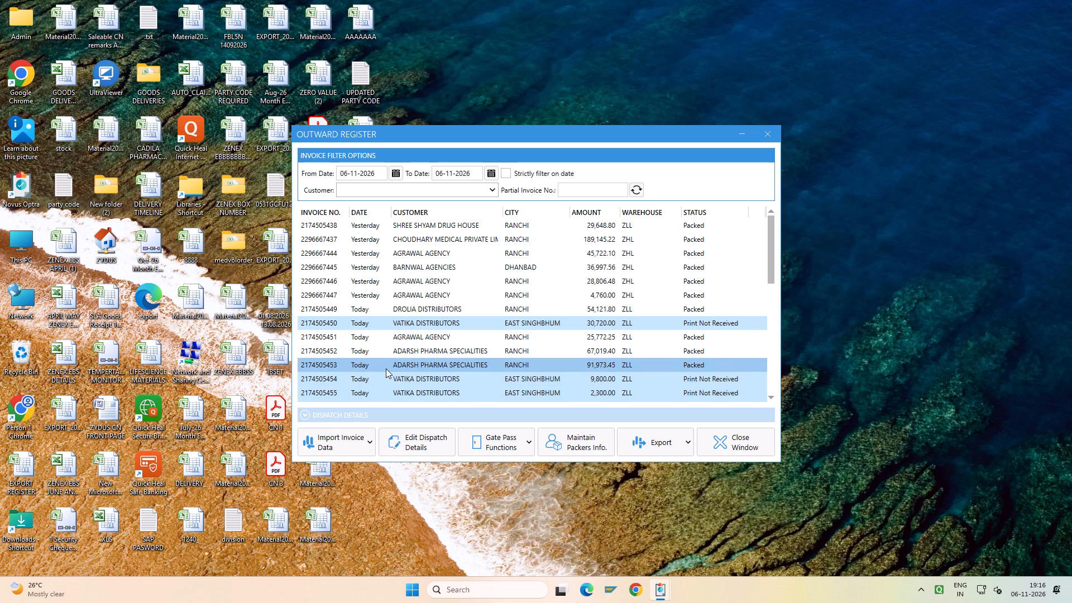
pyautogui.scroll(-2, 386, 368)
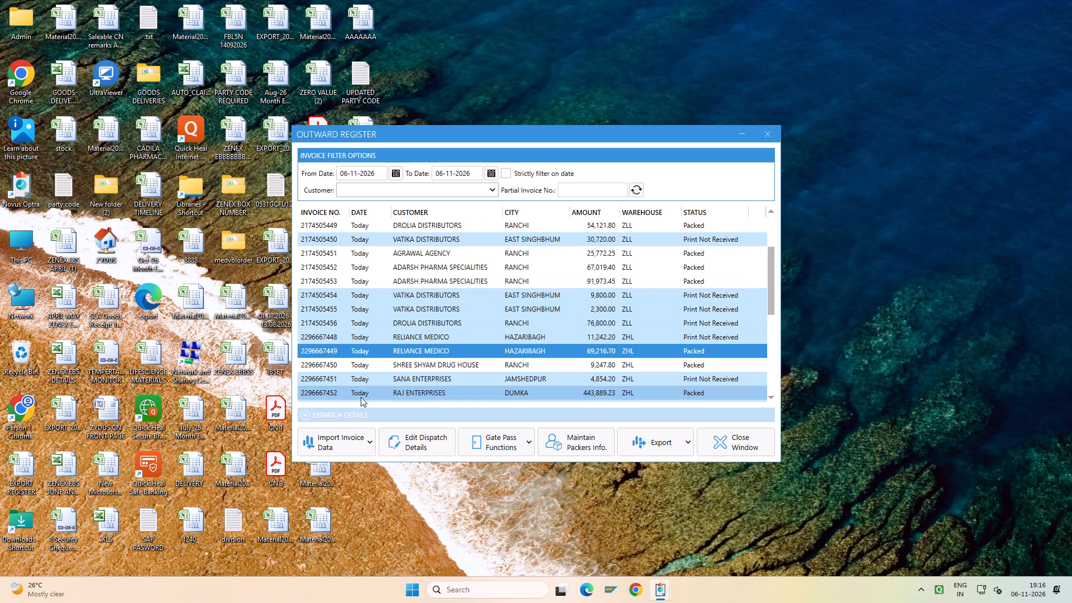
pyautogui.scroll(-1, 360, 394)
pyautogui.click(350, 361)
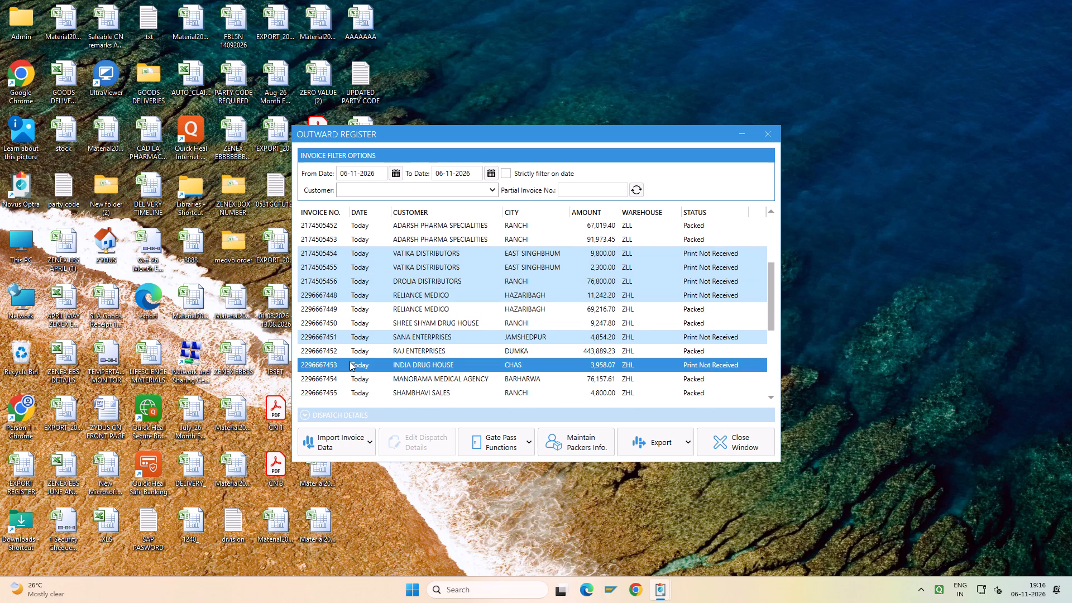
pyautogui.press('Return')
pyautogui.press('Return')
pyautogui.press('Tab')
pyautogui.press('Tab')
pyautogui.press('Tab')
pyautogui.press('Tab')
pyautogui.press('Tab')
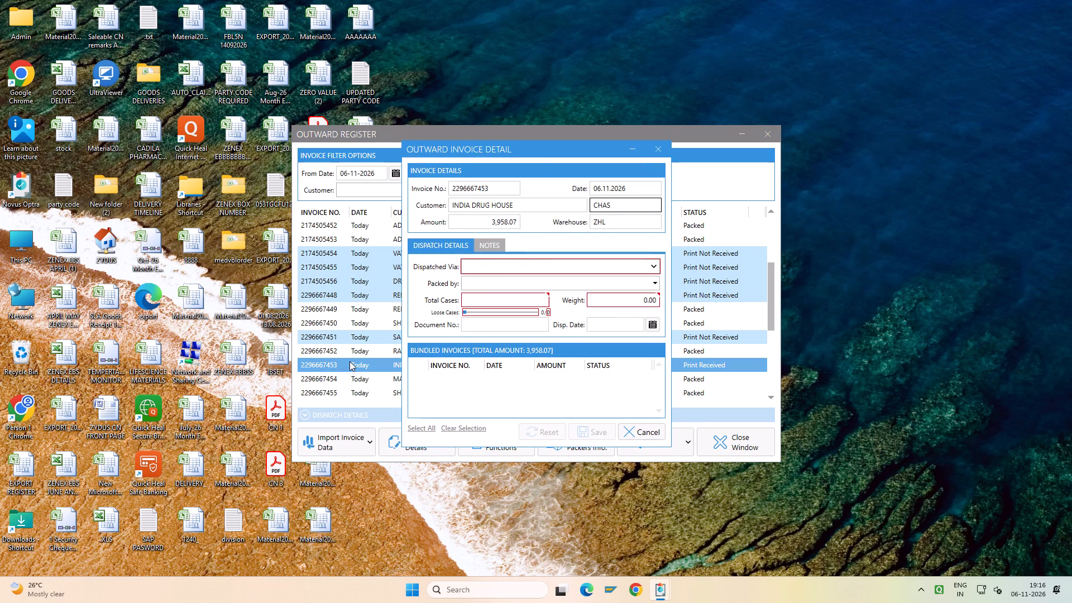
pyautogui.press('Tab')
pyautogui.press('Tab')
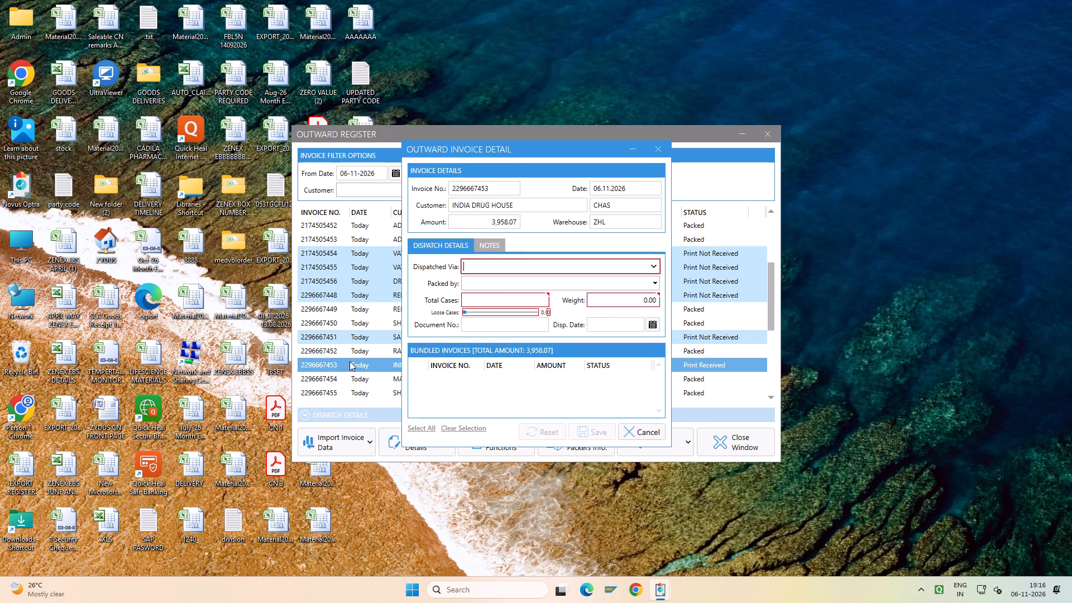
pyautogui.write('ni')
pyautogui.press('Tab')
pyautogui.write('man')
pyautogui.press('Tab')
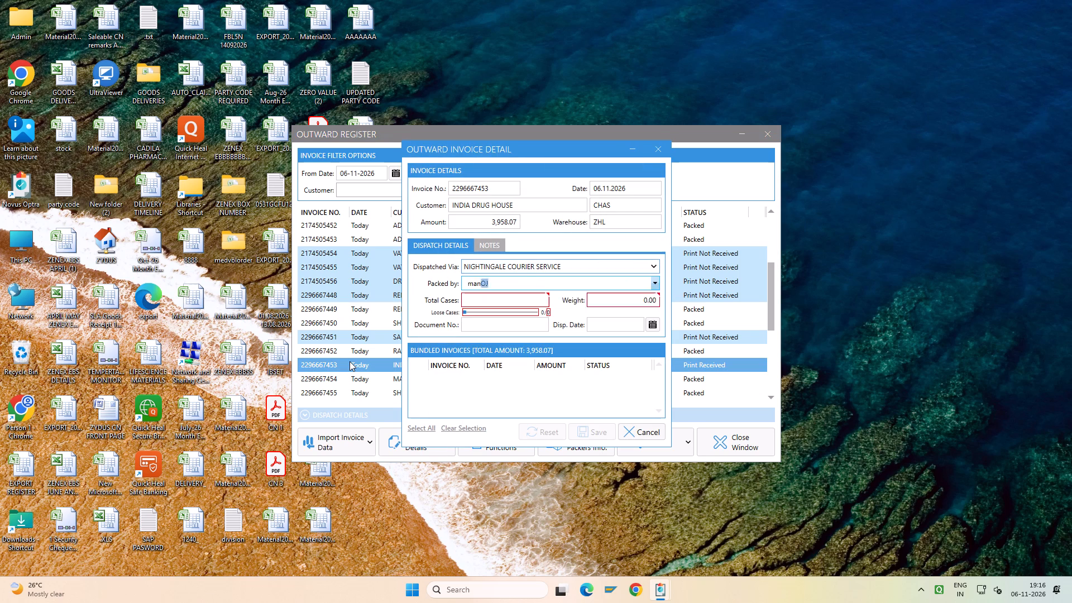
pyautogui.press('1')
pyautogui.press('Tab')
pyautogui.press('Tab')
pyautogui.write('10')
pyautogui.press('Tab')
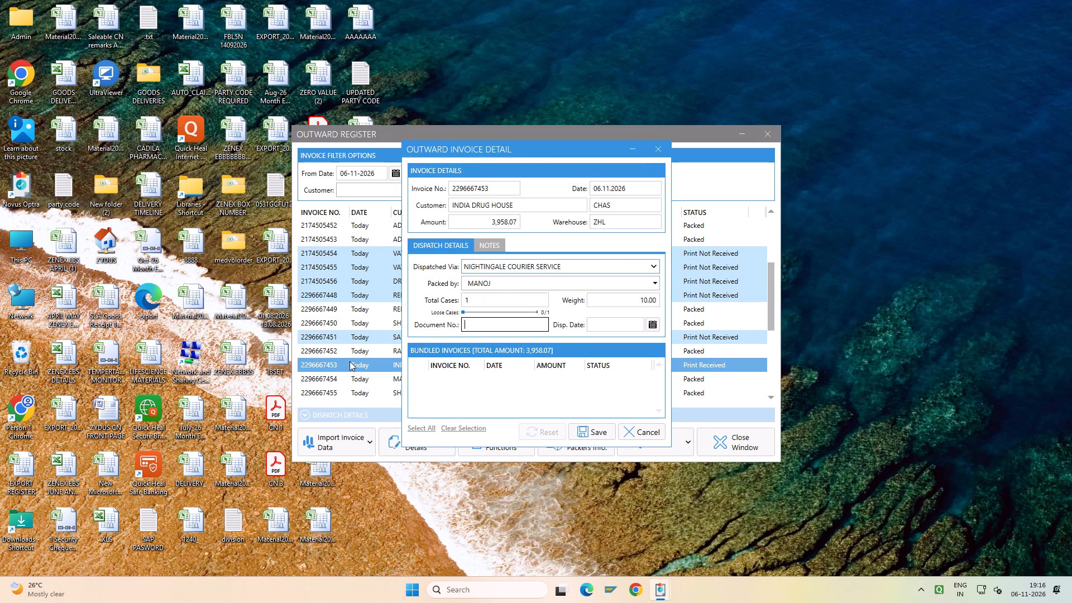
pyautogui.write('63')
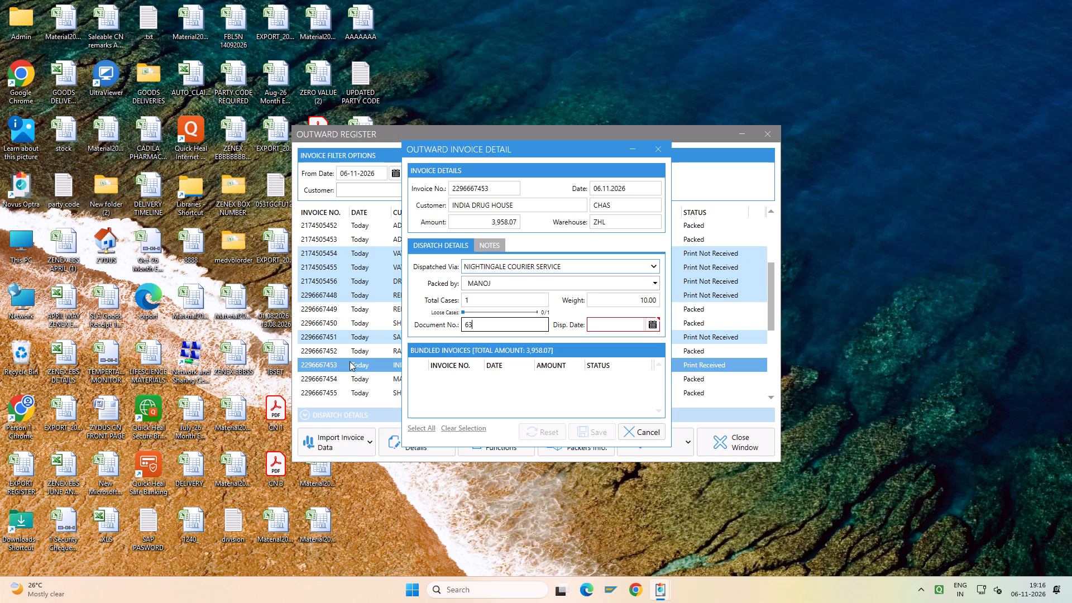
pyautogui.press('BackSpace')
pyautogui.write('233')
pyautogui.press('Tab')
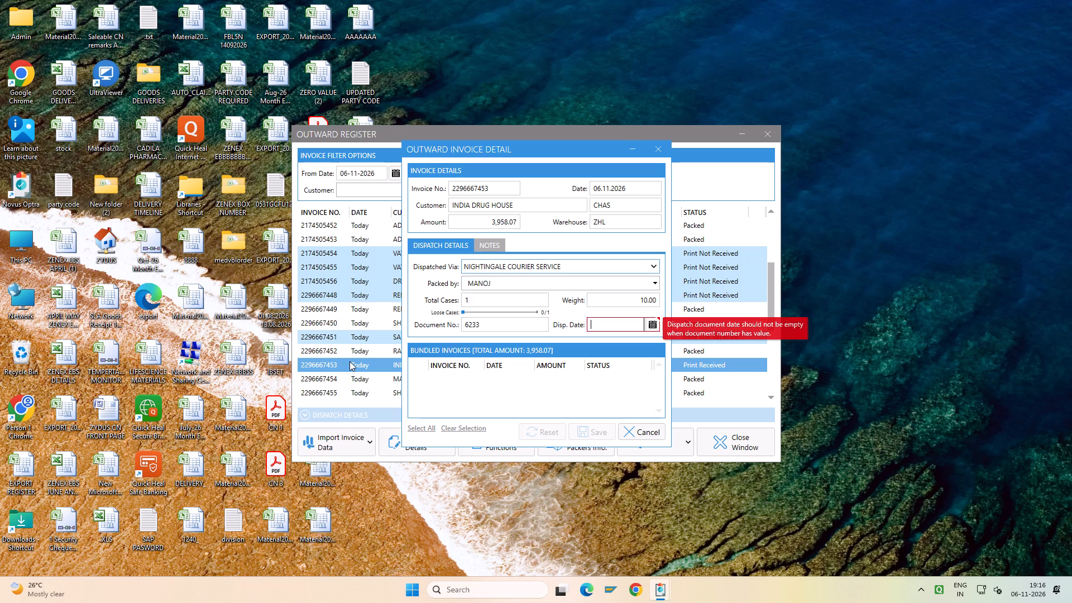
pyautogui.press('6')
pyautogui.press('Tab')
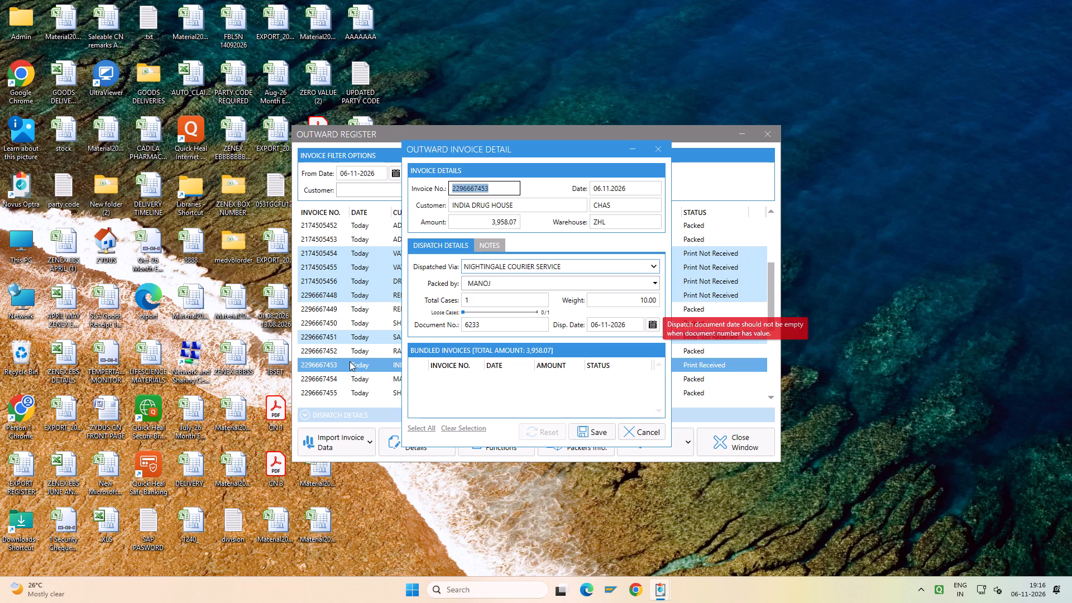
pyautogui.click(586, 428)
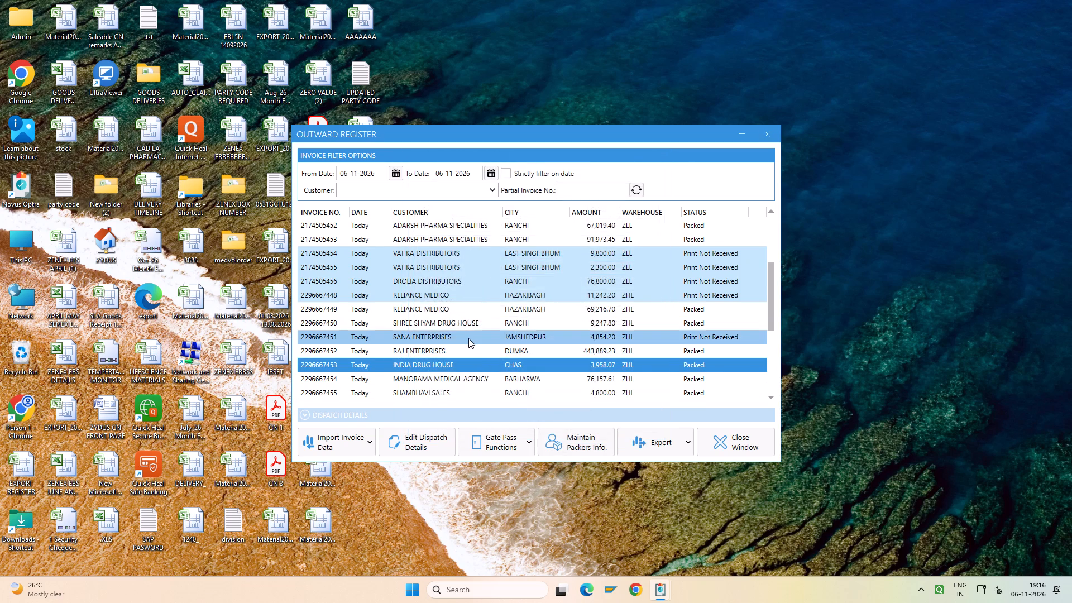
# Review the statuses in the outward register's invoice list to identify invoices still awaiting dispatch entry.
pyautogui.scroll(-3, 468, 338)
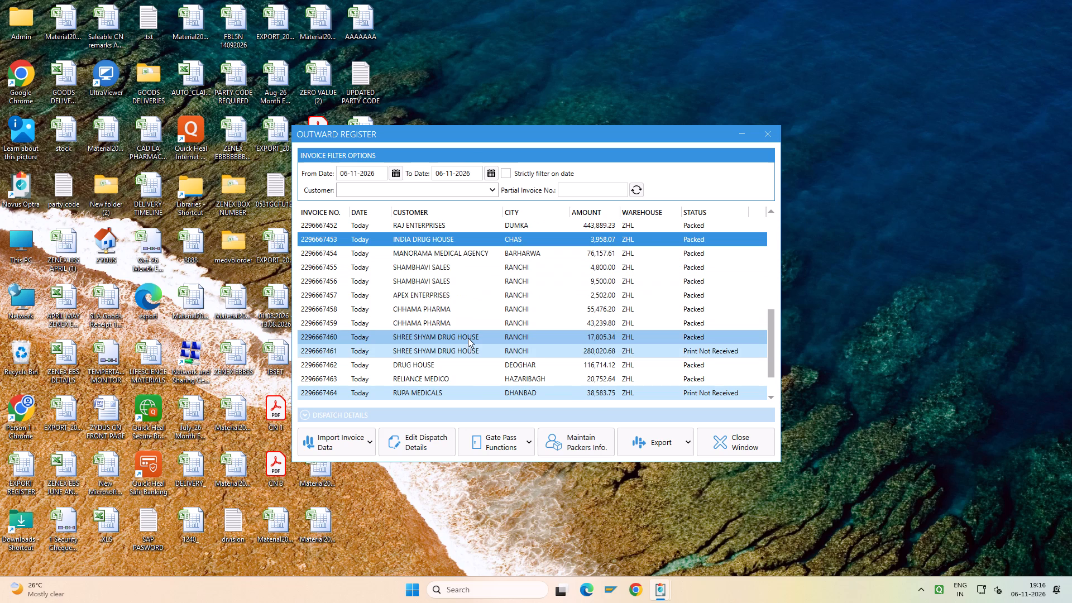
pyautogui.scroll(-1, 468, 338)
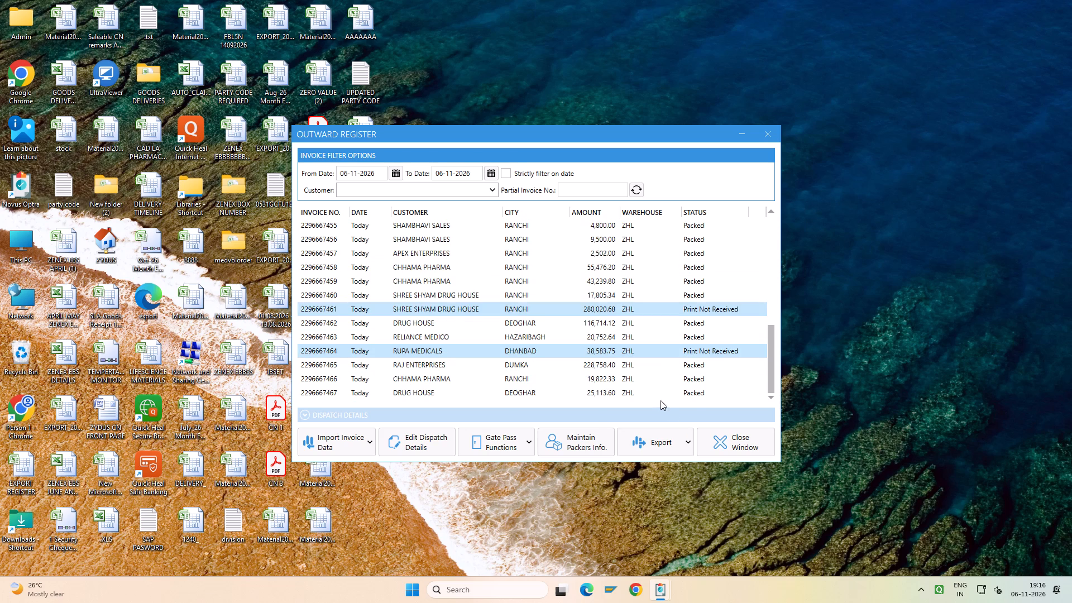
pyautogui.scroll(-2, 553, 384)
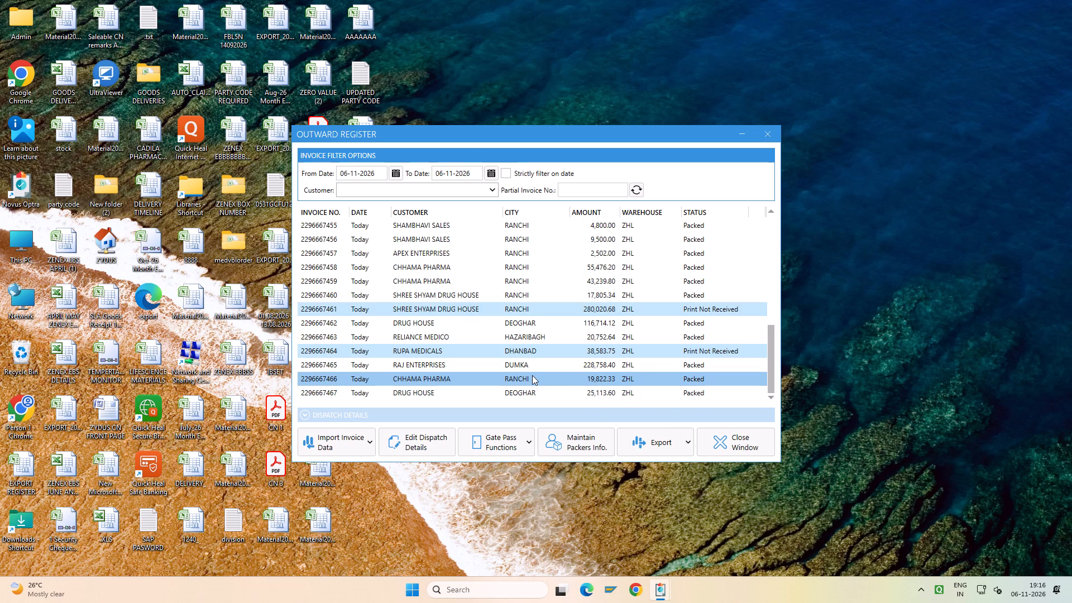
pyautogui.scroll(10, 520, 361)
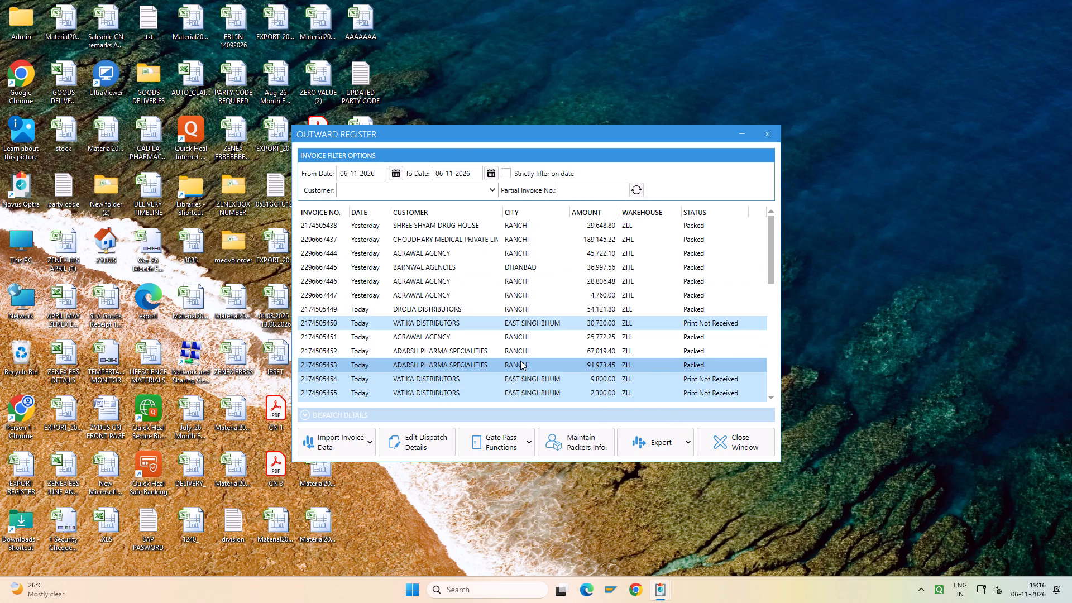
pyautogui.scroll(3, 520, 361)
pyautogui.scroll(-11, 520, 361)
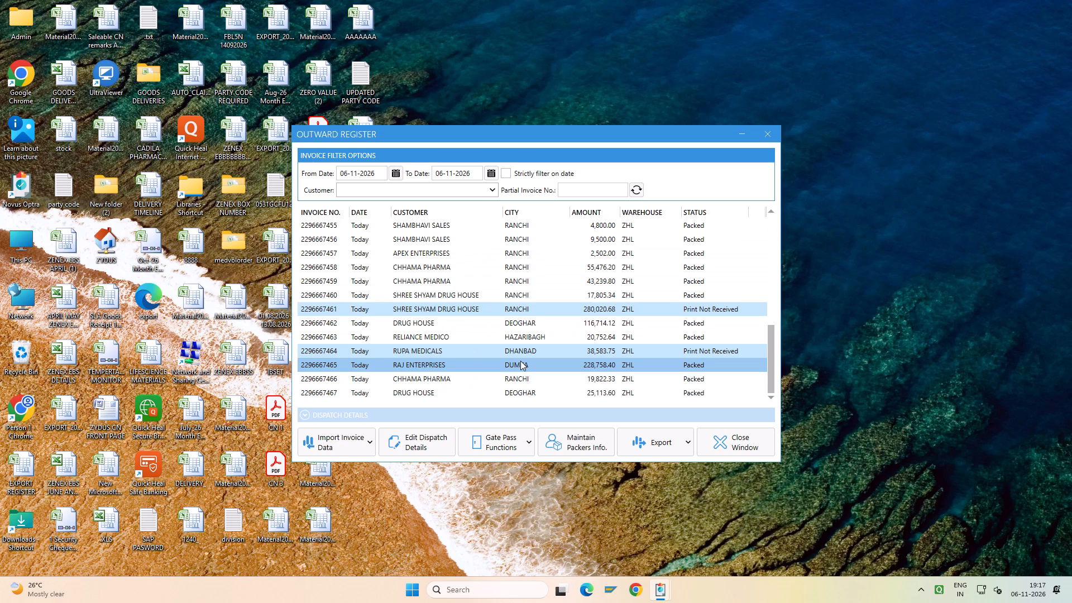
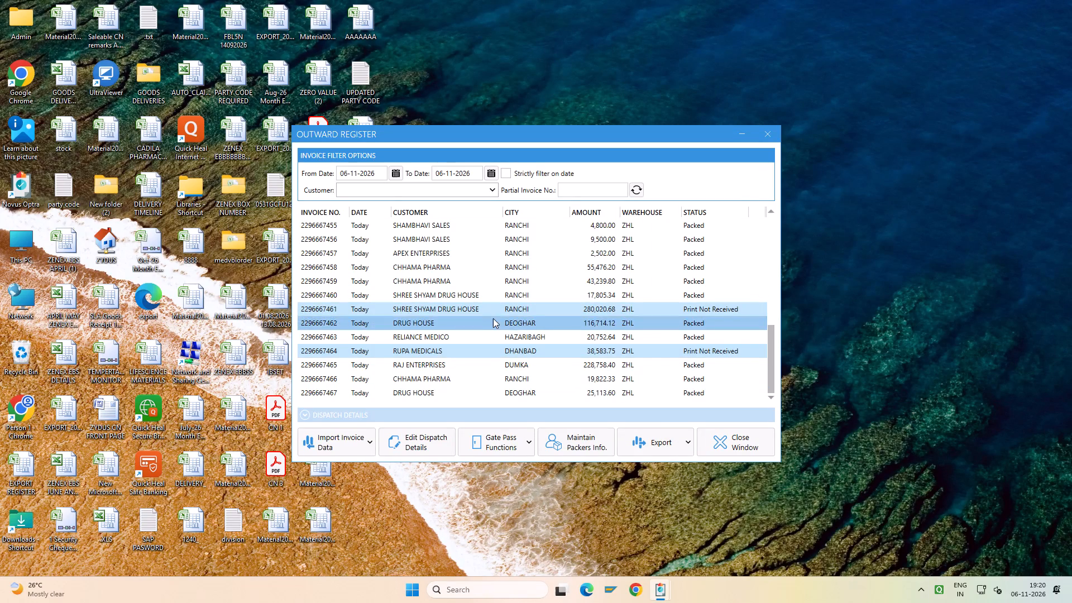
pyautogui.click(376, 347)
pyautogui.press('Return')
pyautogui.press('Return')
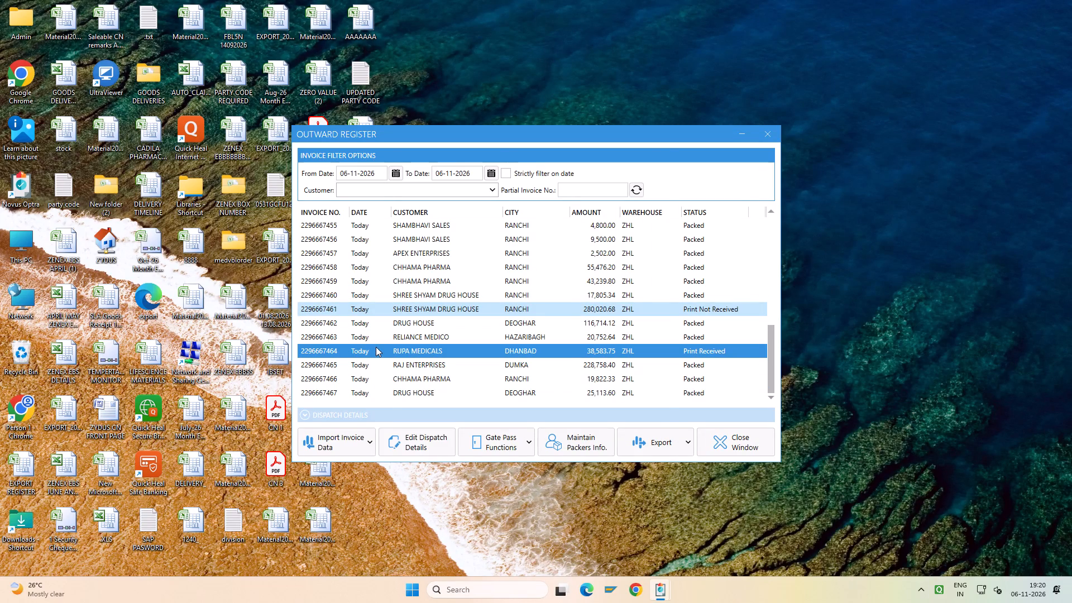
pyautogui.press('Tab')
pyautogui.press('Tab')
pyautogui.press('Tab')
pyautogui.press('Tab')
pyautogui.press('Tab')
pyautogui.press('Tab')
pyautogui.press('Tab')
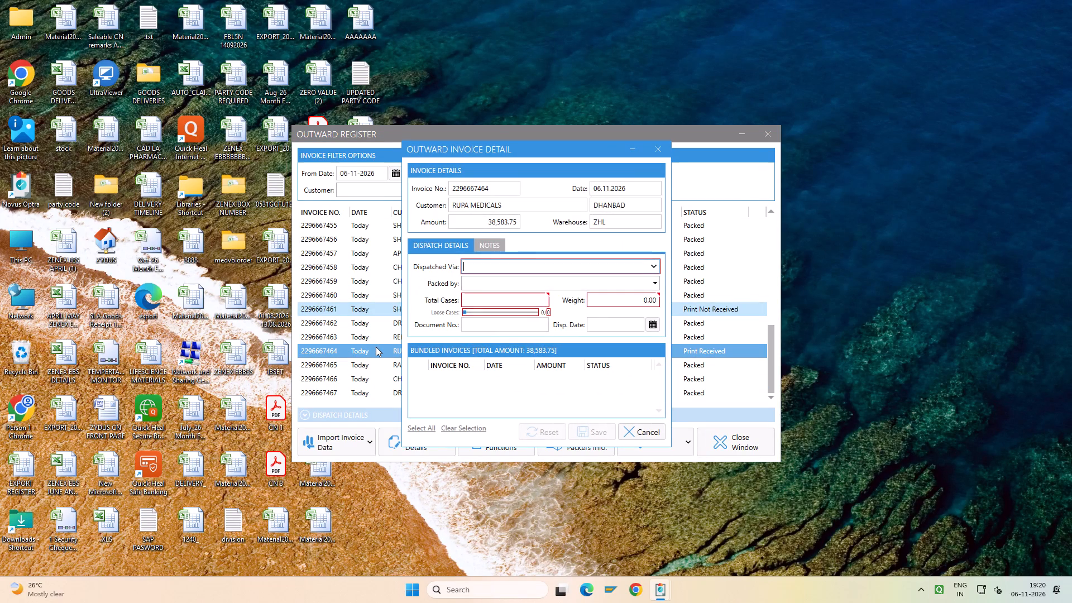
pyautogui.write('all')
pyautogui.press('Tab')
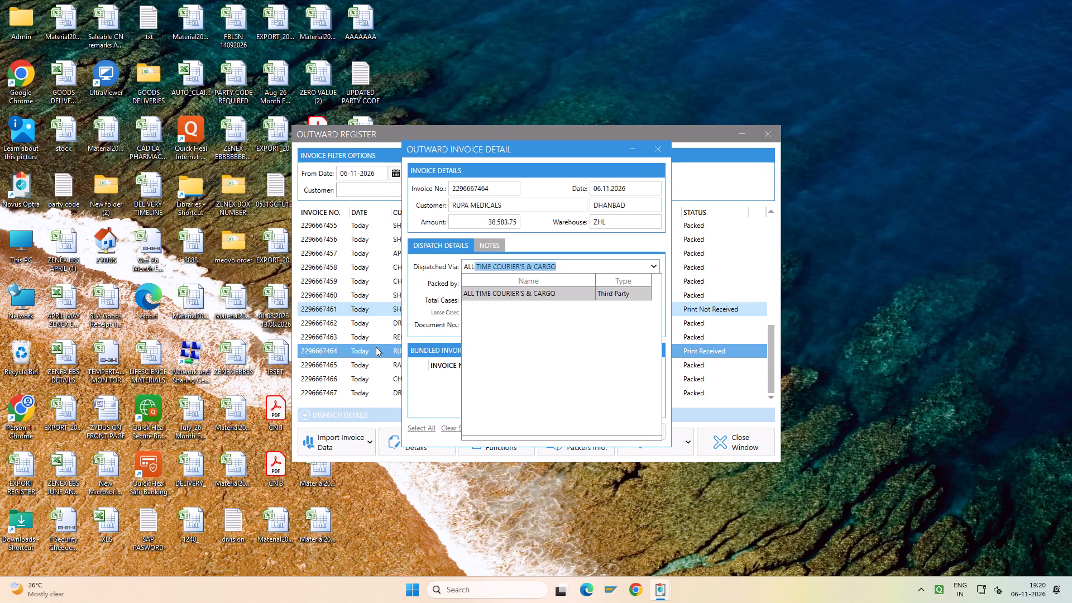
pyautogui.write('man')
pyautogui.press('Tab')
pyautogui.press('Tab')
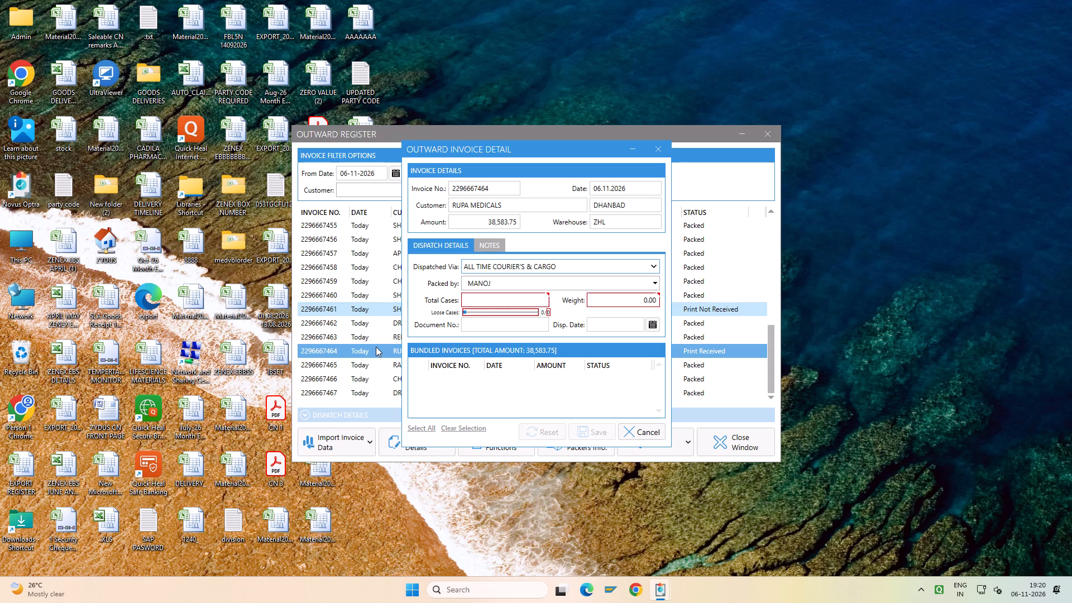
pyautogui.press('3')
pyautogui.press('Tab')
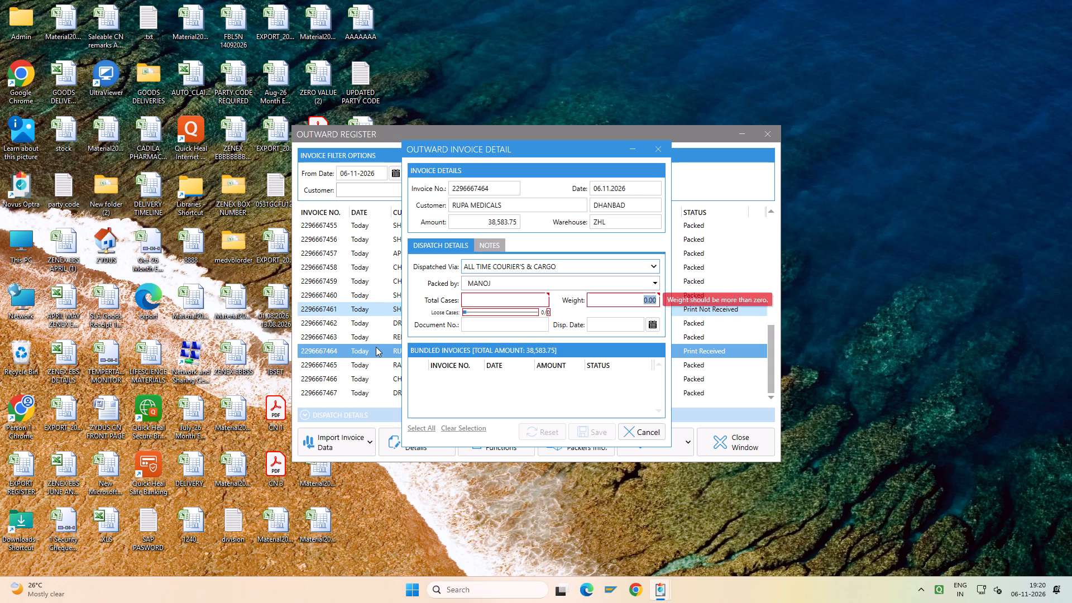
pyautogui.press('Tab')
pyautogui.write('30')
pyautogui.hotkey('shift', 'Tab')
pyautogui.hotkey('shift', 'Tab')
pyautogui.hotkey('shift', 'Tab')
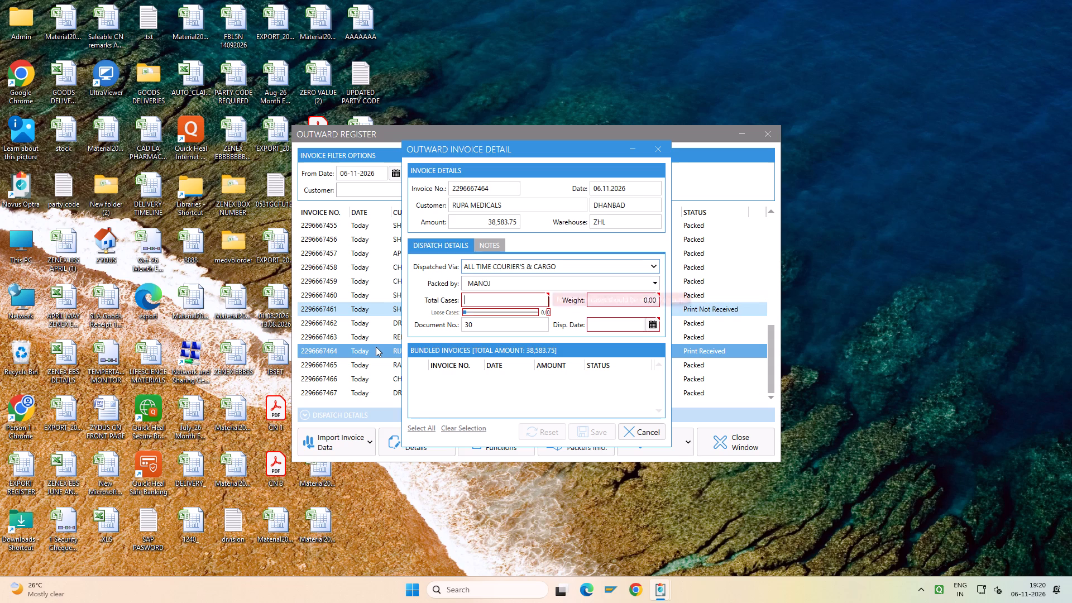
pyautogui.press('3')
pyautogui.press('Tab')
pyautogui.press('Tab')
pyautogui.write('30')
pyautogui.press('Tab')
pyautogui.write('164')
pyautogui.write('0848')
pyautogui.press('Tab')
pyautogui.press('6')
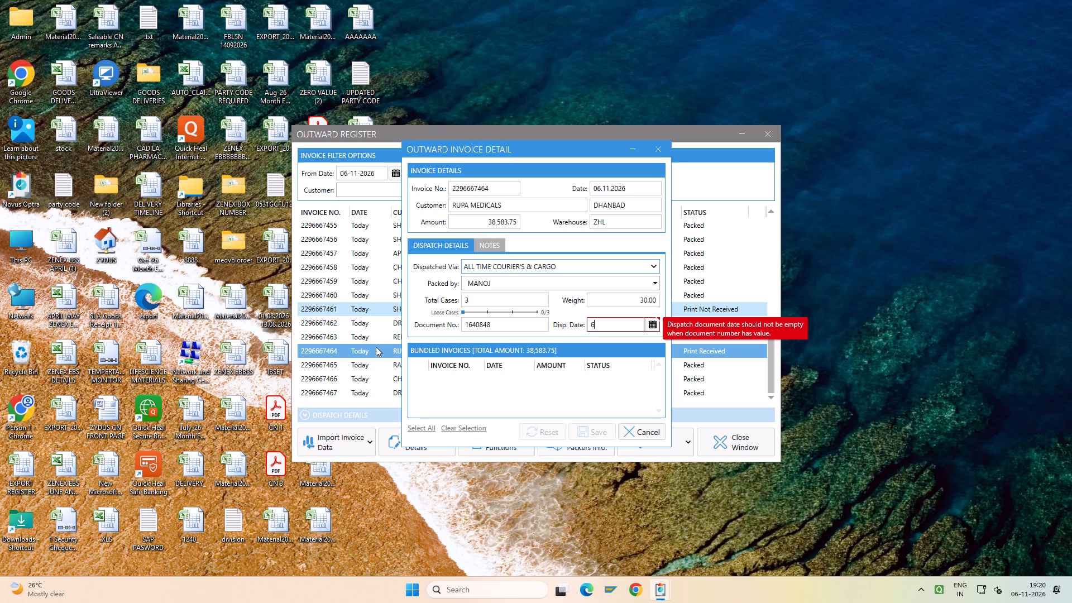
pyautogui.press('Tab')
pyautogui.click(576, 435)
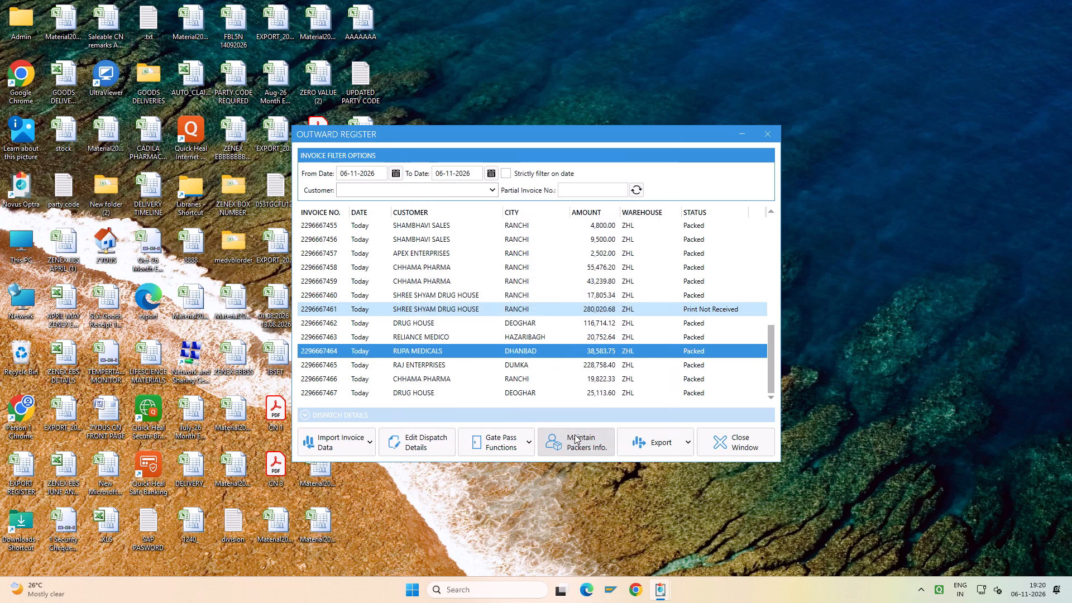
pyautogui.doubleClick(564, 305)
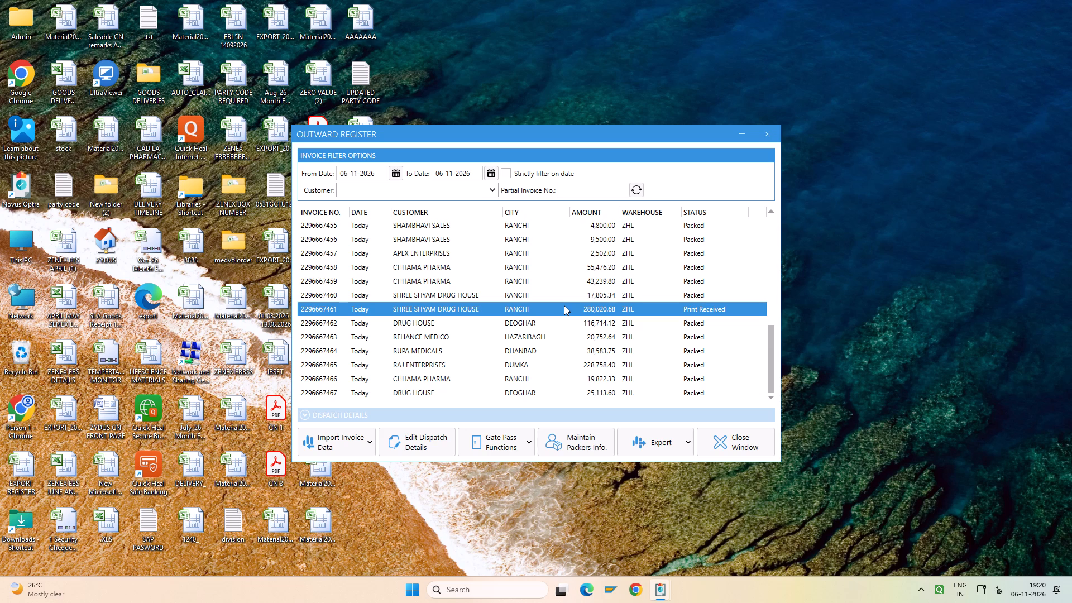
pyautogui.press('Return')
pyautogui.press('Tab')
pyautogui.press('Tab')
pyautogui.press('Tab')
pyautogui.press('Tab')
pyautogui.press('Tab')
pyautogui.press('Tab')
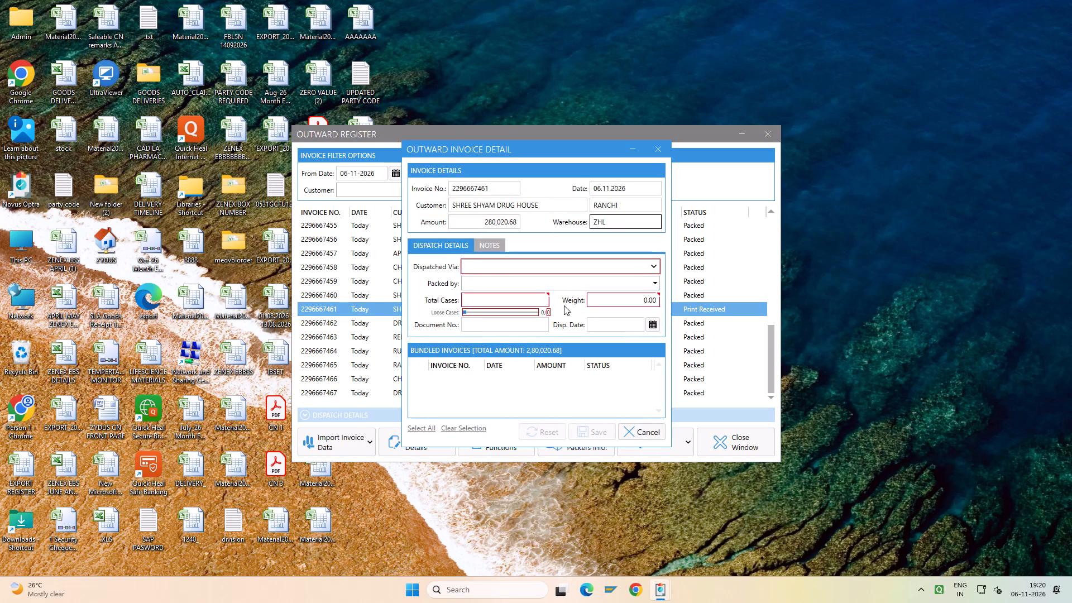
pyautogui.press('Tab')
pyautogui.press('v')
pyautogui.press('Tab')
pyautogui.write('man')
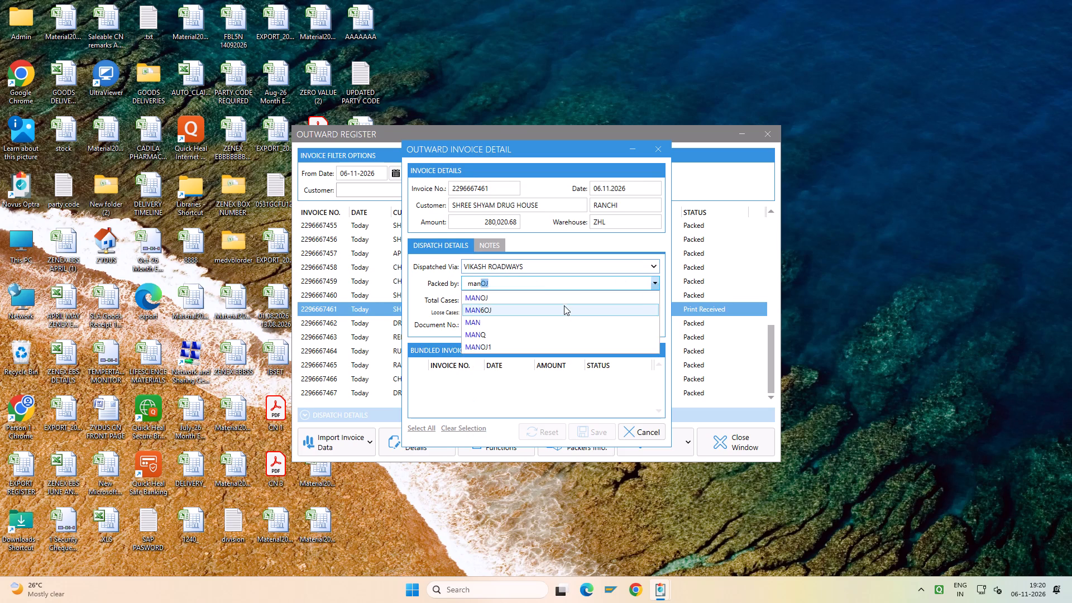
pyautogui.press('Tab')
pyautogui.press('6')
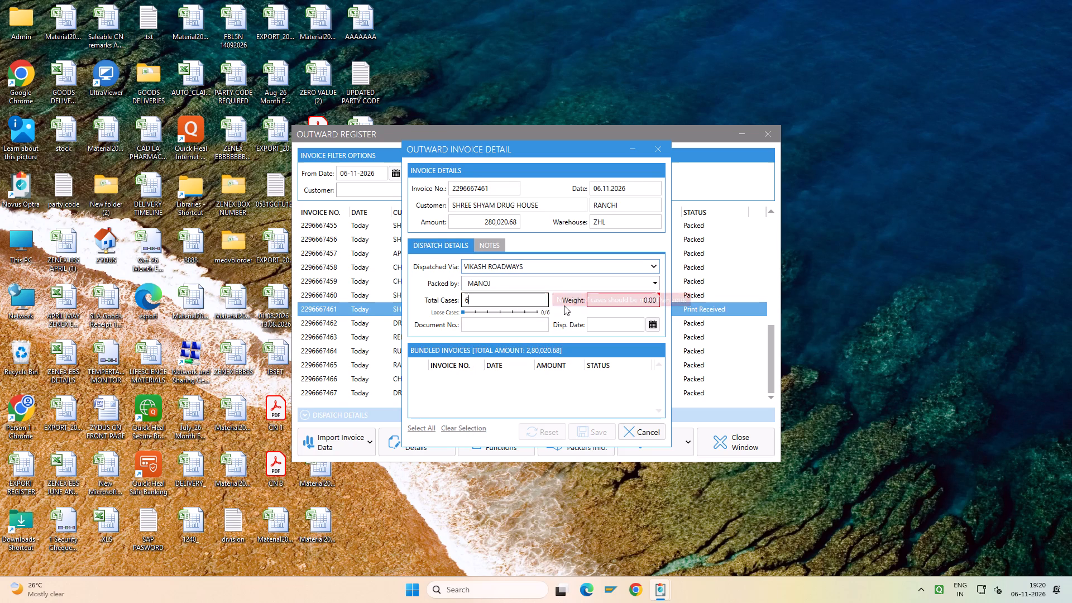
pyautogui.press('Tab')
pyautogui.press('Tab')
pyautogui.write('60')
pyautogui.press('Tab')
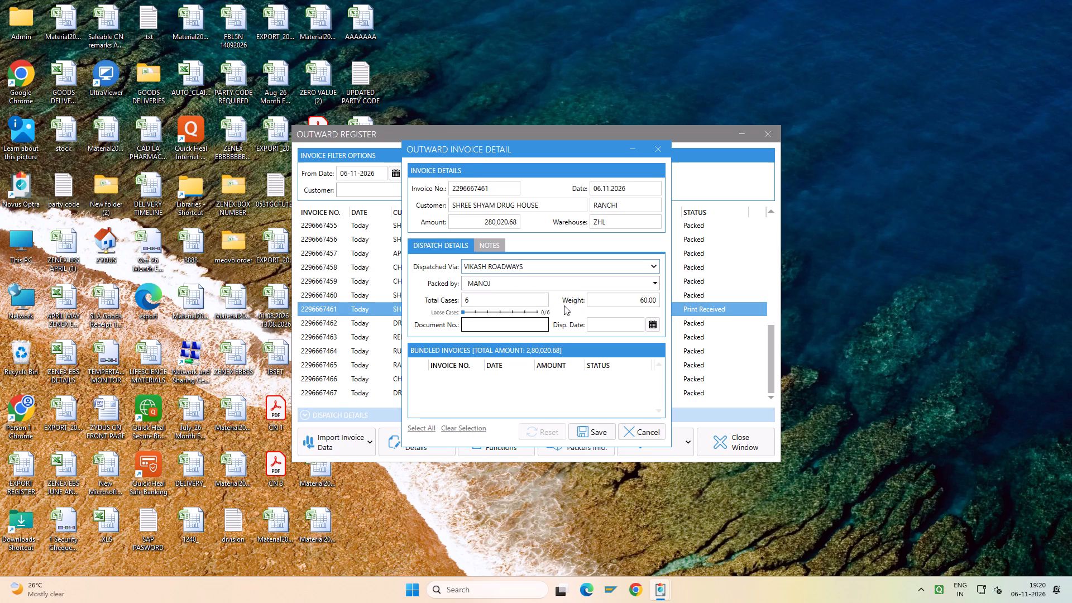
pyautogui.write('467')
pyautogui.press('BackSpace')
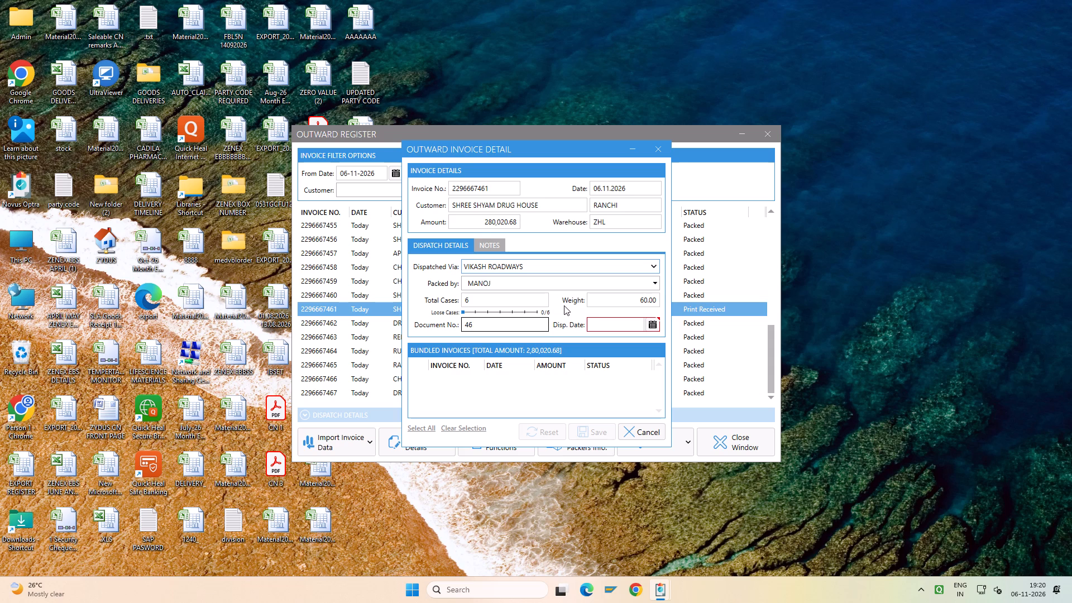
pyautogui.write('270.')
pyautogui.press('BackSpace')
pyautogui.press('Tab')
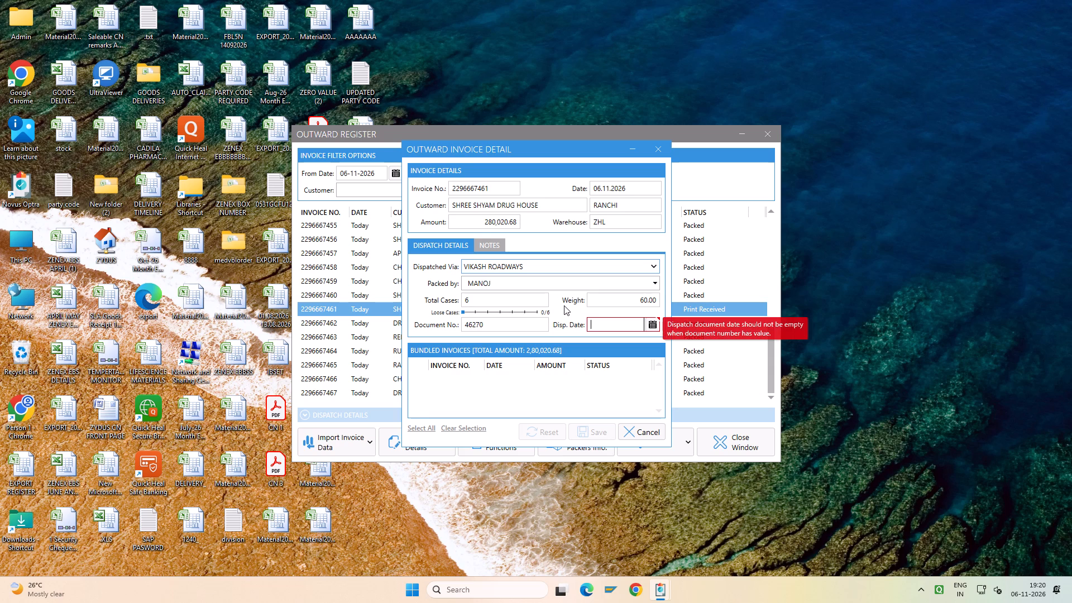
pyautogui.press('6')
pyautogui.press('Tab')
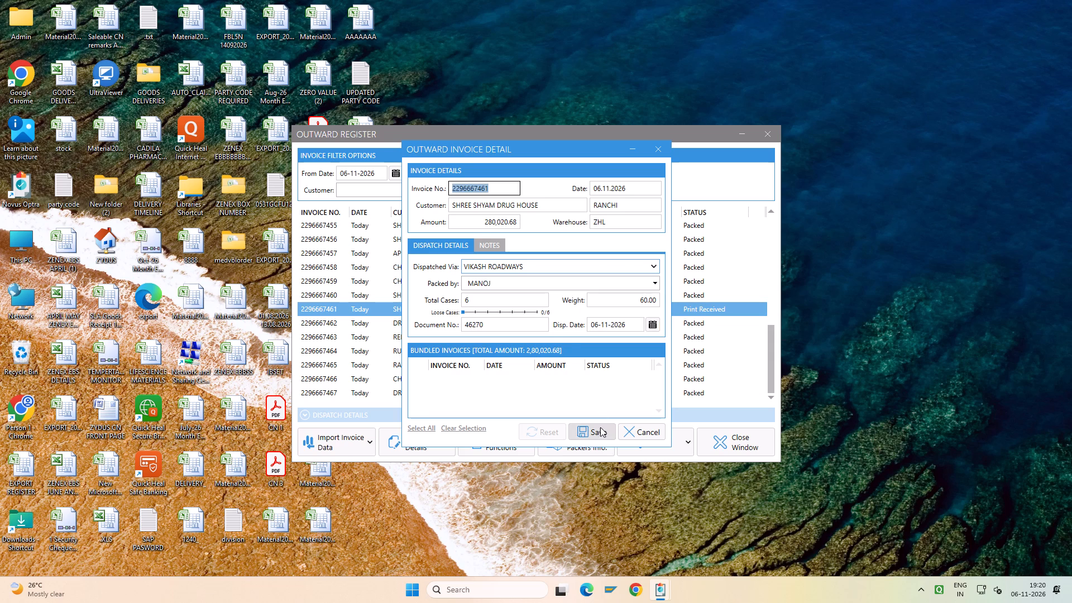
pyautogui.click(600, 429)
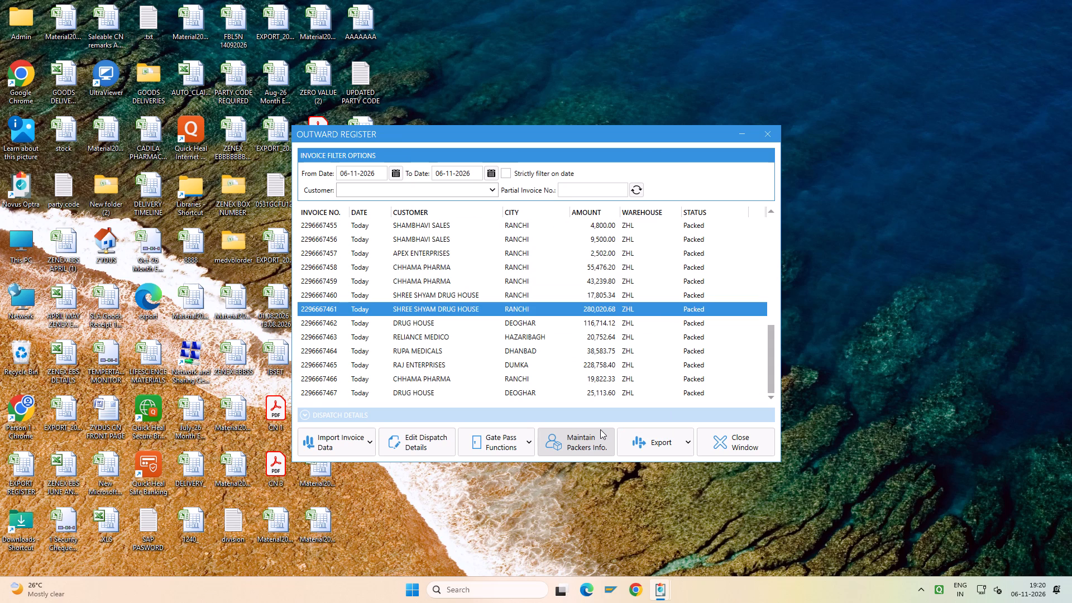
pyautogui.scroll(9, 600, 429)
pyautogui.scroll(8, 621, 296)
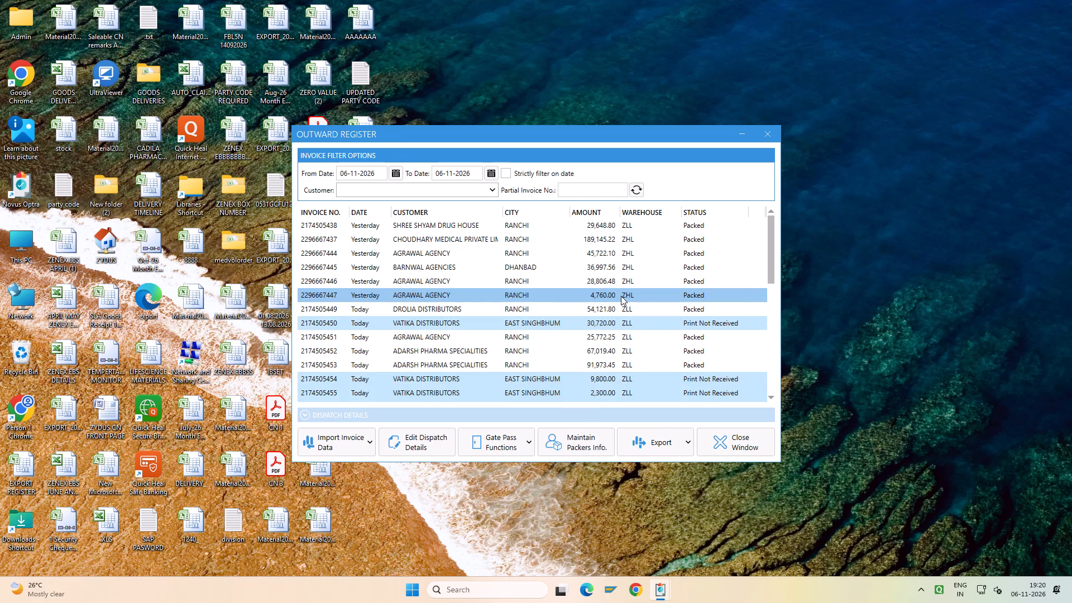
pyautogui.scroll(-1, 621, 296)
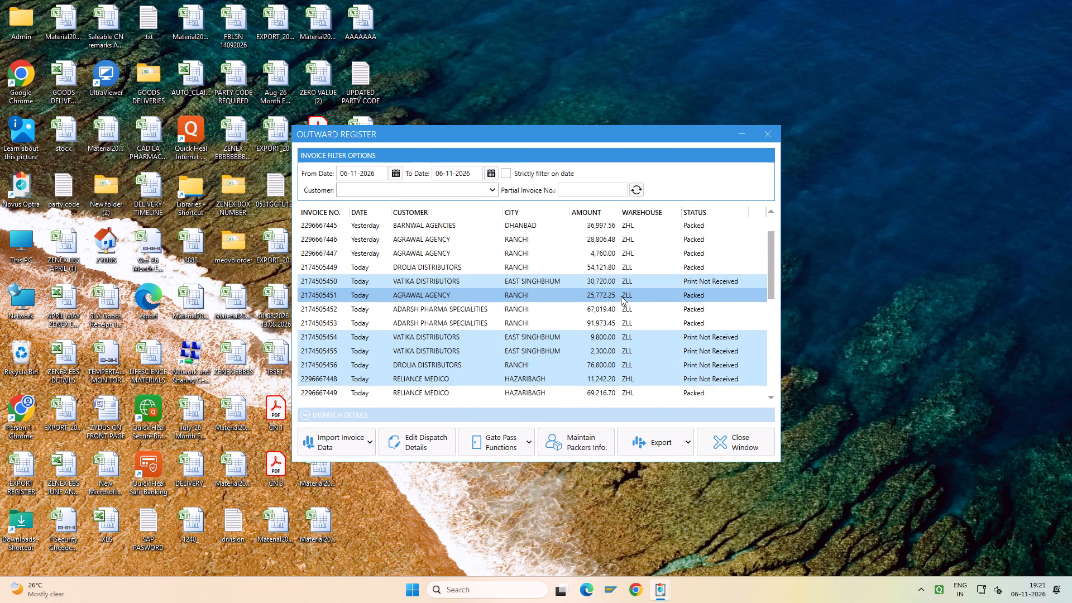
pyautogui.click(472, 365)
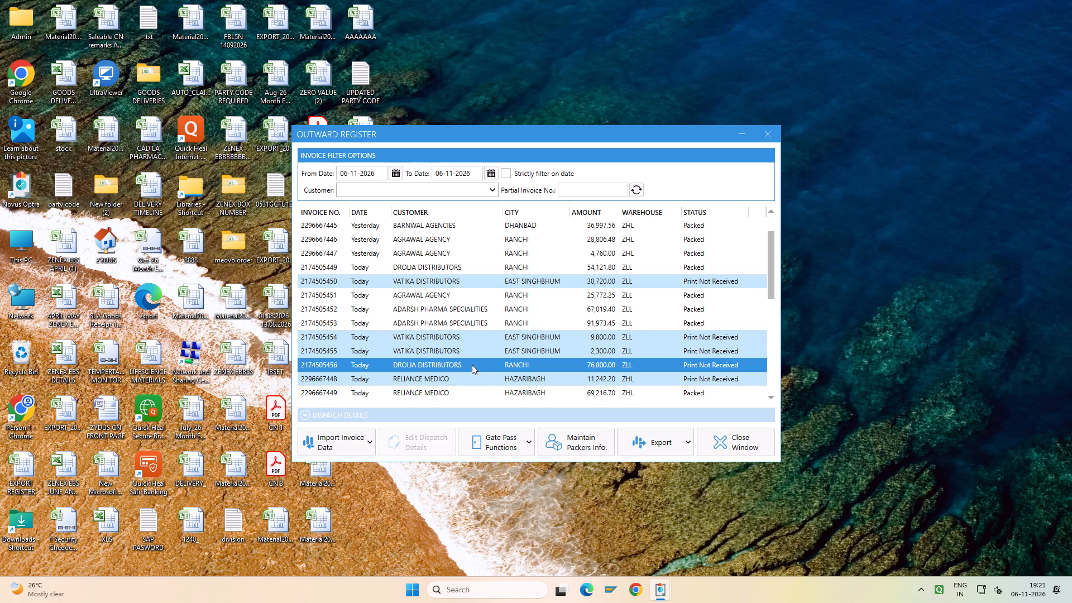
pyautogui.press('Return')
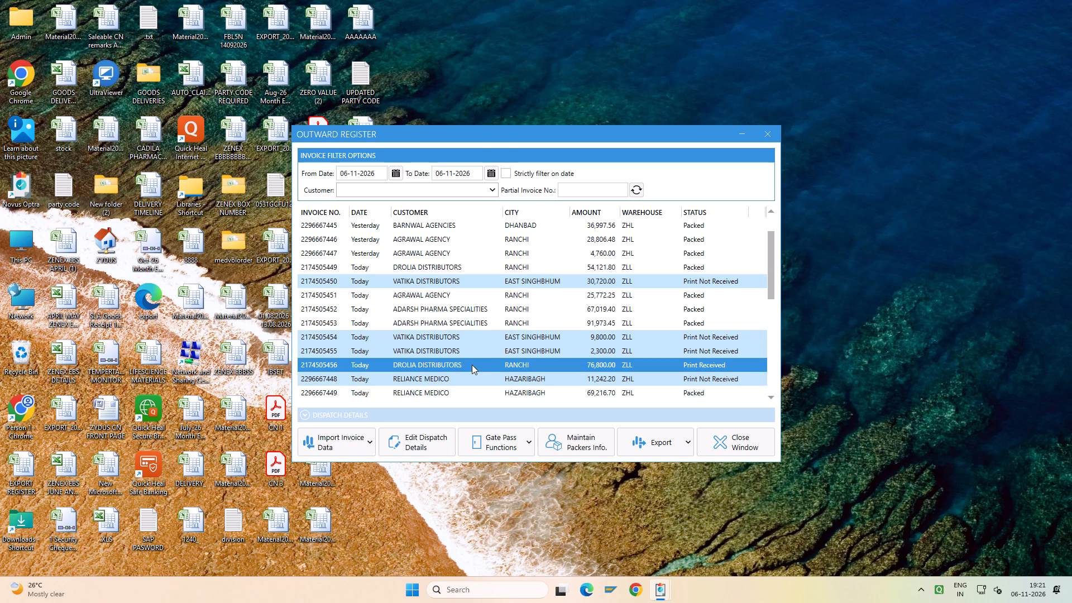
pyautogui.press('Tab')
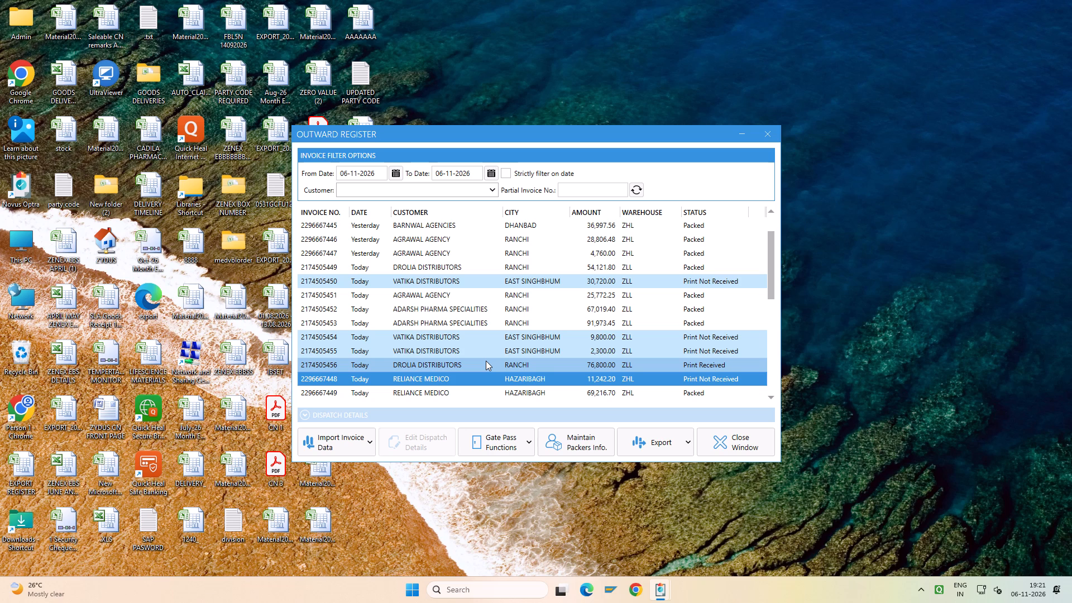
pyautogui.press('Up')
pyautogui.press('Return')
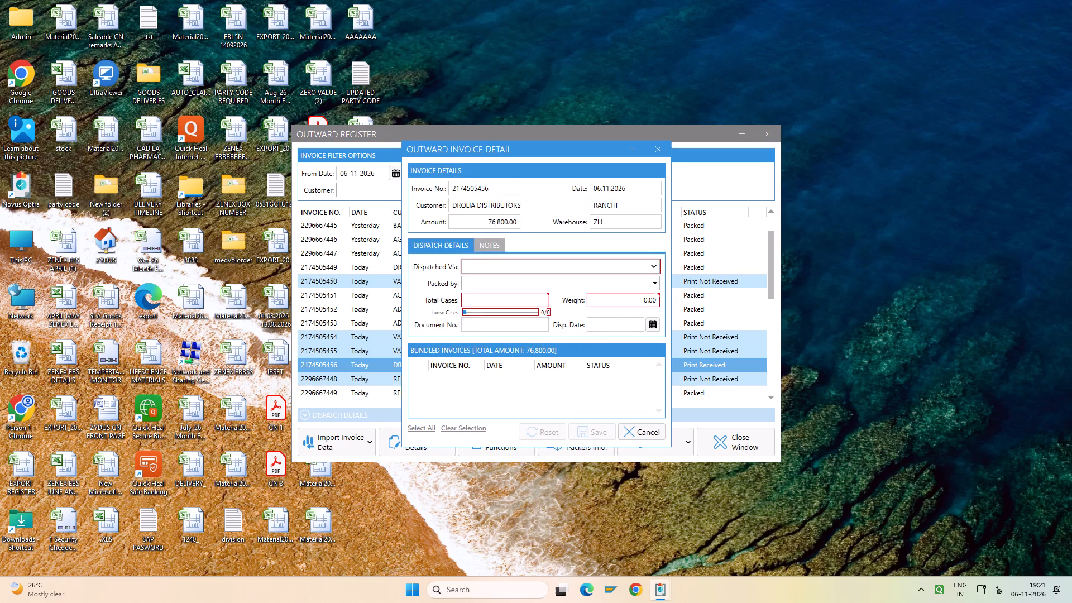
pyautogui.press('Tab')
pyautogui.press('Tab')
pyautogui.press('Tab')
pyautogui.press('Tab')
pyautogui.press('Tab')
pyautogui.press('Tab')
pyautogui.press('Tab')
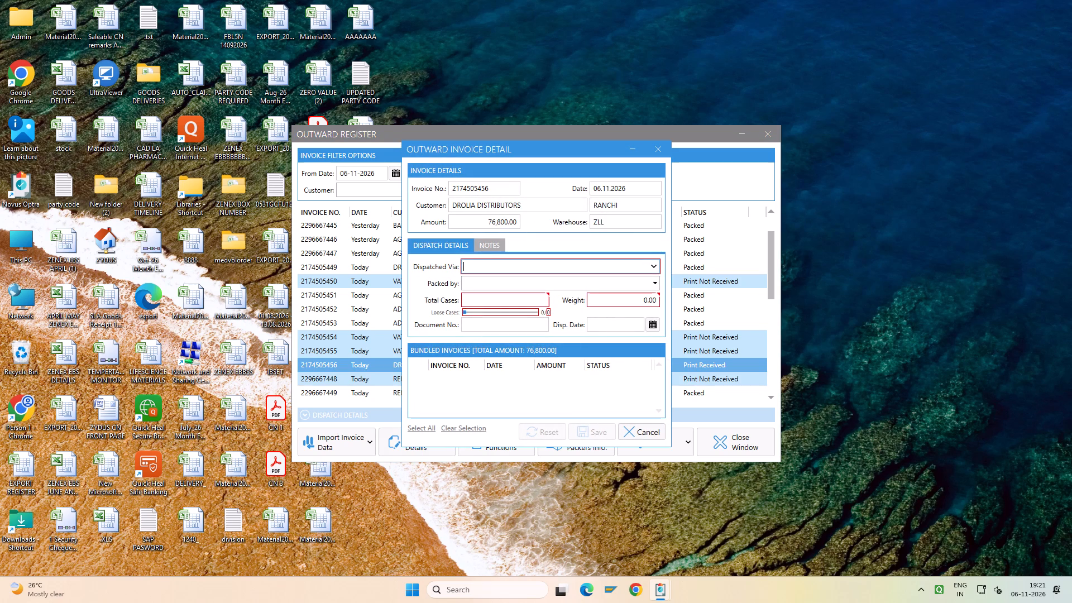
pyautogui.press('v')
pyautogui.press('Tab')
pyautogui.write('man')
pyautogui.press('Tab')
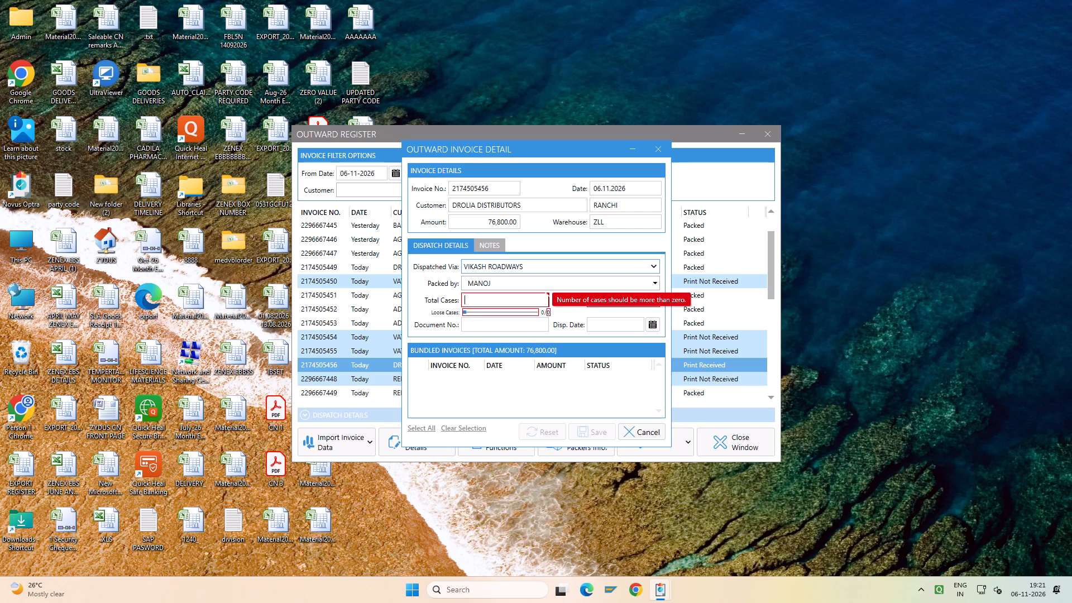
pyautogui.press('1')
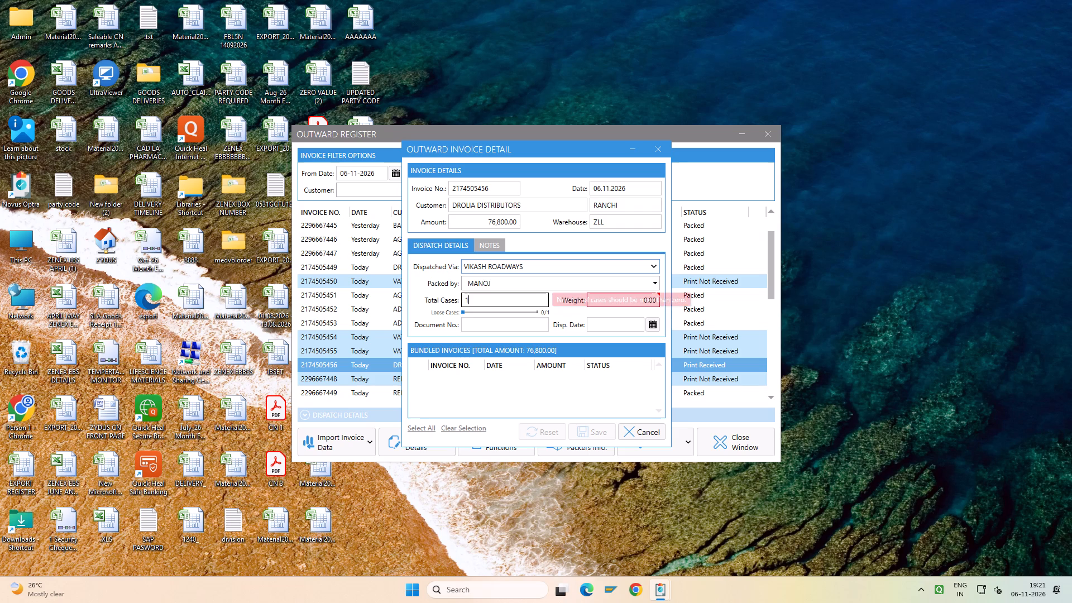
pyautogui.press('Tab')
pyautogui.press('Tab')
pyautogui.write('10')
pyautogui.press('Tab')
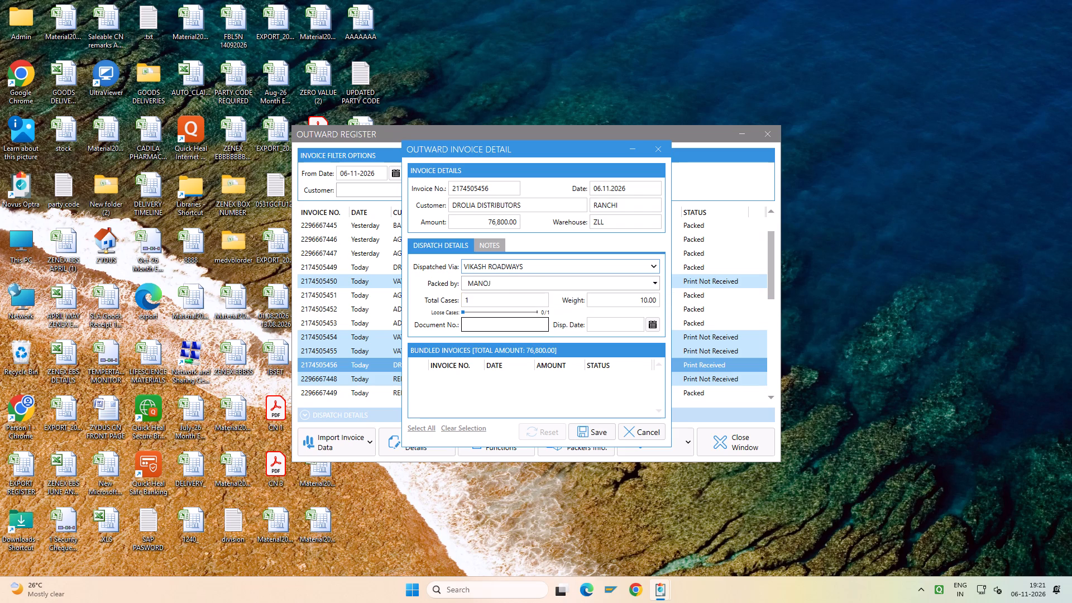
pyautogui.write('545')
pyautogui.press('BackSpace')
pyautogui.press('BackSpace')
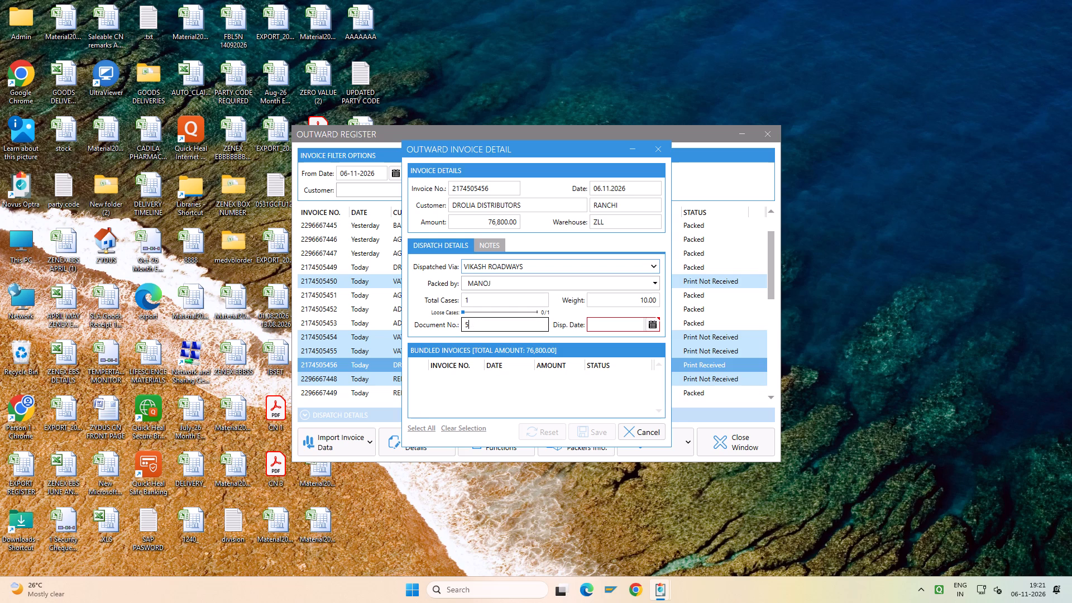
pyautogui.press('BackSpace')
pyautogui.press('BackSpace')
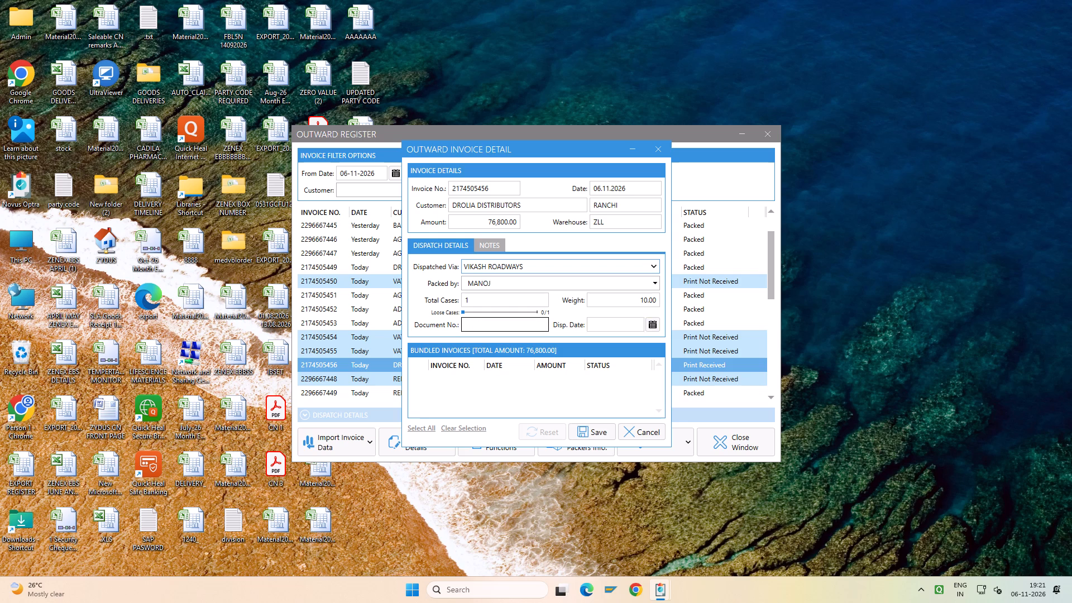
pyautogui.write('46')
pyautogui.write('269.0')
pyautogui.press('BackSpace')
pyautogui.press('BackSpace')
pyautogui.press('Tab')
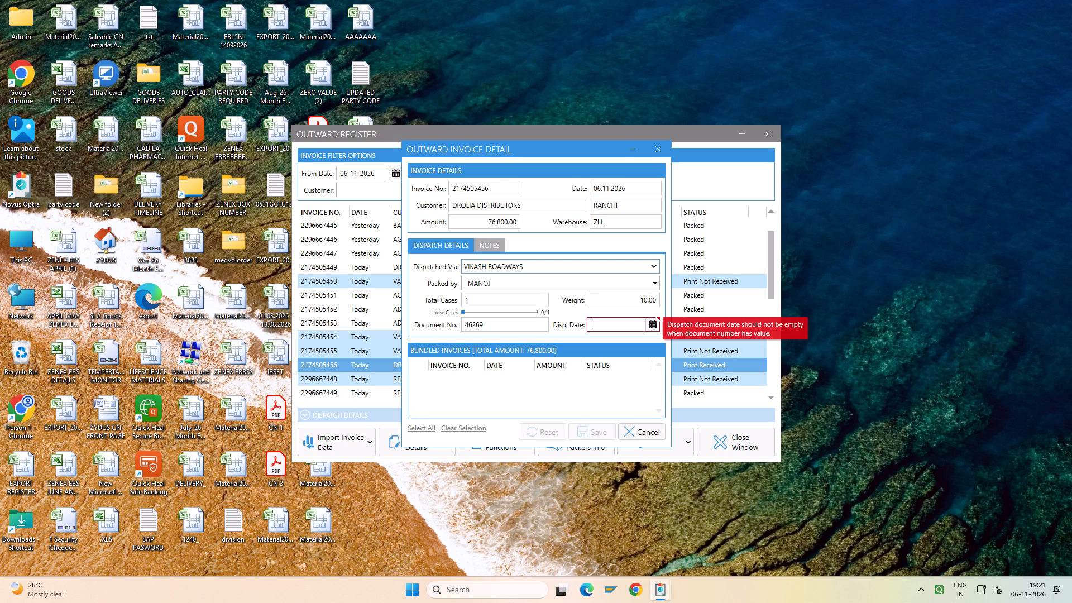
pyautogui.press('6')
pyautogui.press('Tab')
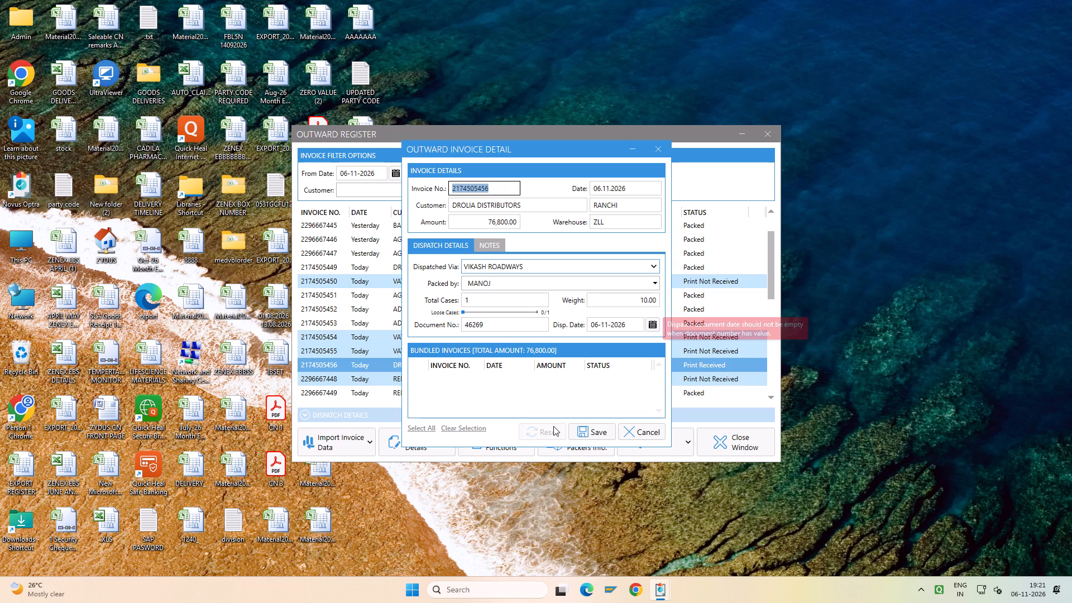
pyautogui.click(590, 429)
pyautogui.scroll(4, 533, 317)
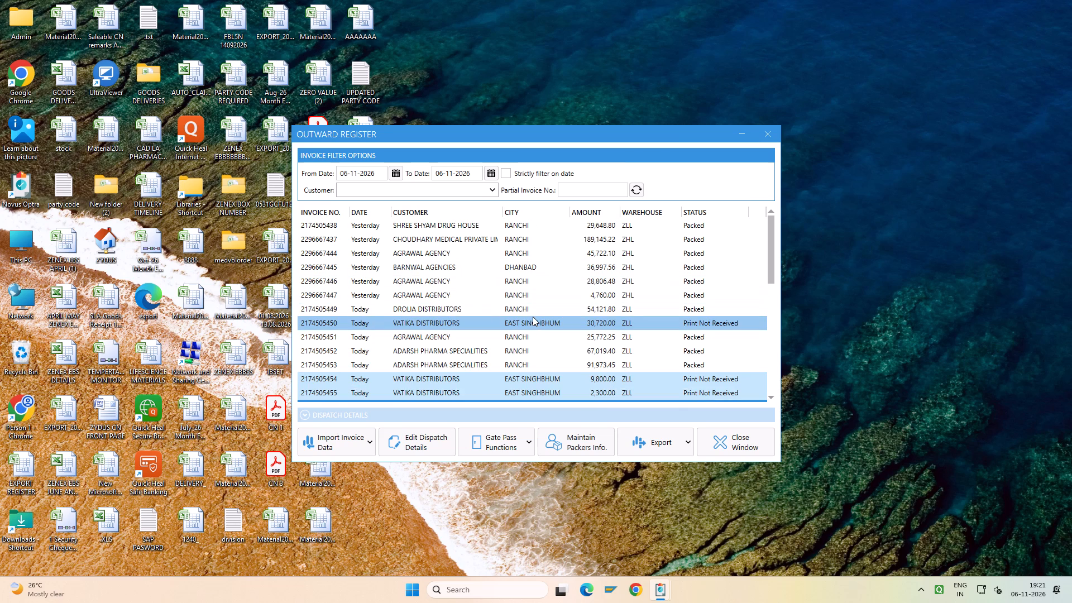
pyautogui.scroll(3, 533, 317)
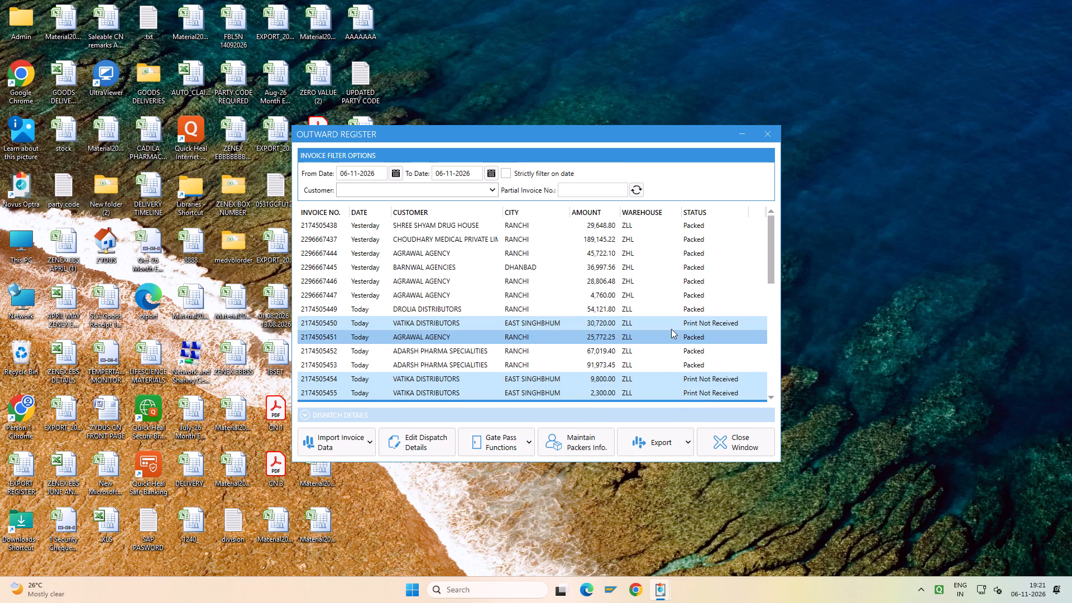
# Review the outward register's invoice list to check the packing status of every invoice before preparing the gate pass.
pyautogui.moveTo(770, 257); pyautogui.dragTo(771, 283)
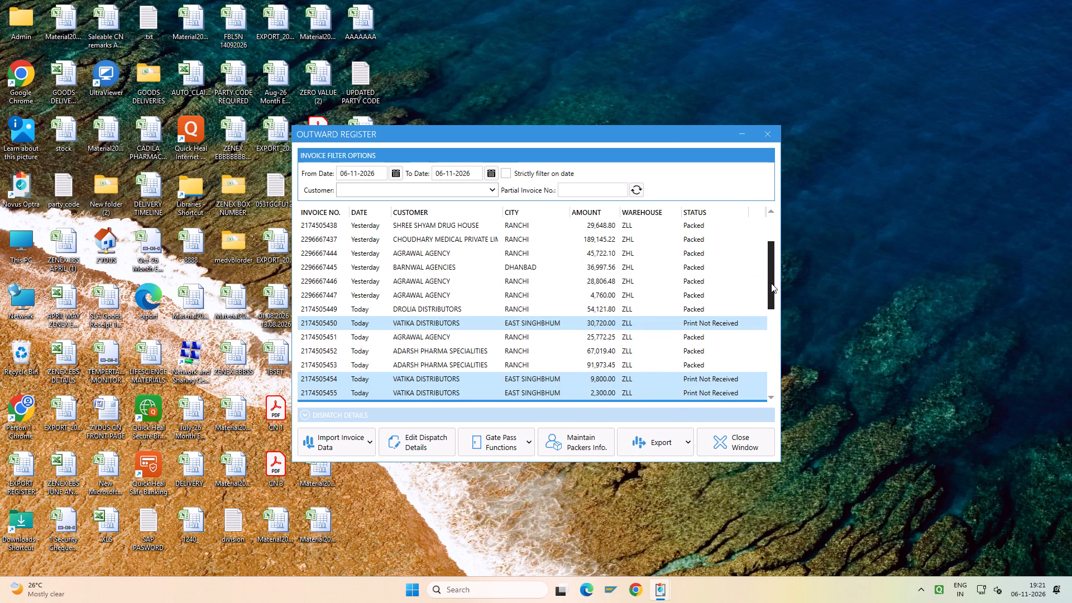
pyautogui.moveTo(771, 283); pyautogui.dragTo(771, 326)
pyautogui.moveTo(771, 326); pyautogui.dragTo(767, 371)
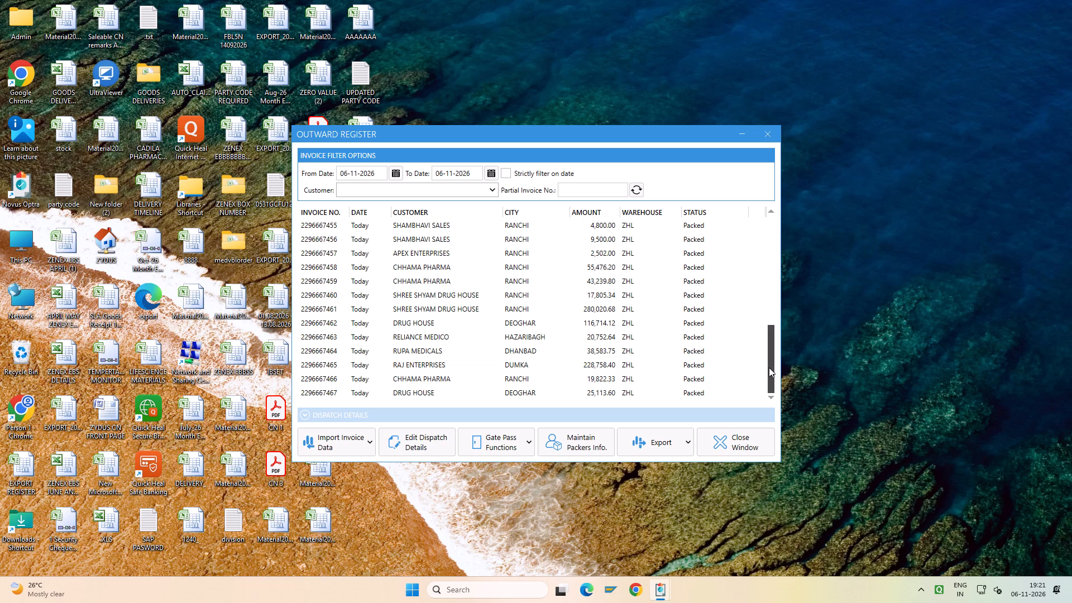
pyautogui.scroll(3, 707, 360)
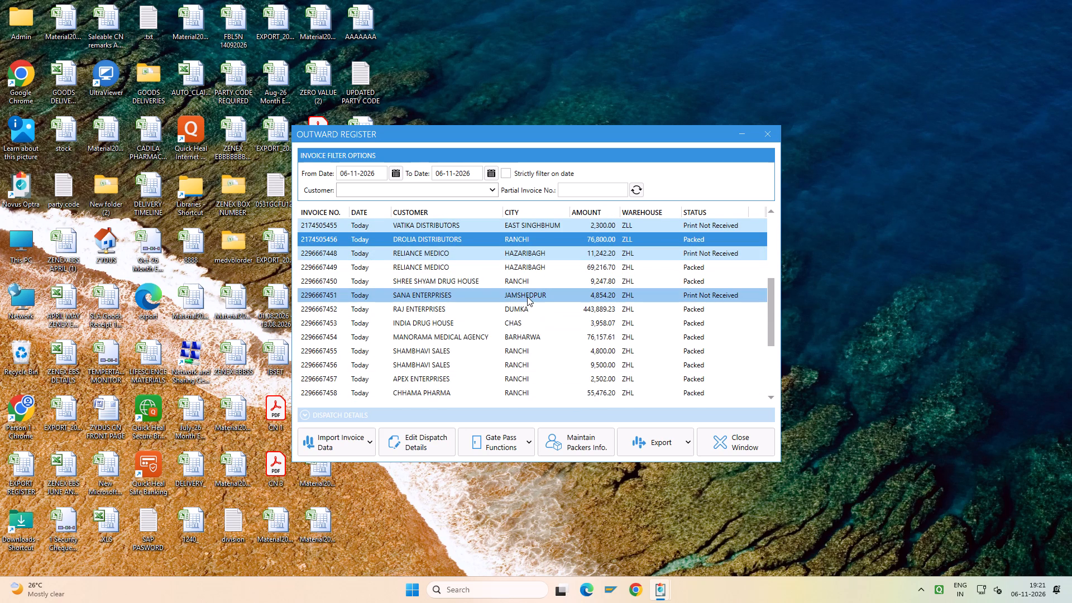
pyautogui.click(524, 240)
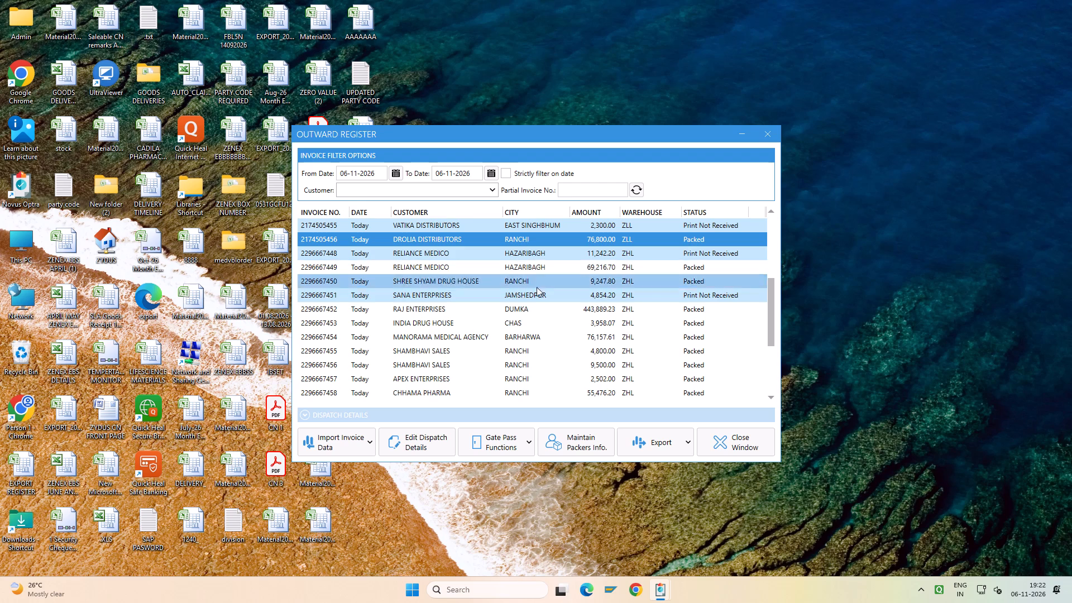
pyautogui.scroll(1, 543, 313)
pyautogui.click(665, 367)
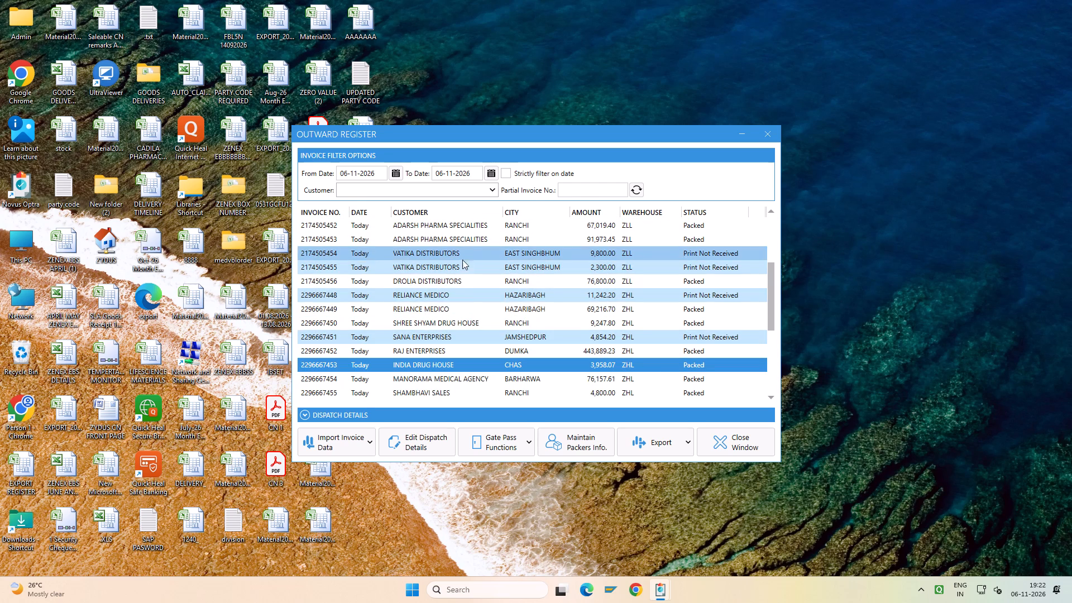
pyautogui.scroll(1, 462, 263)
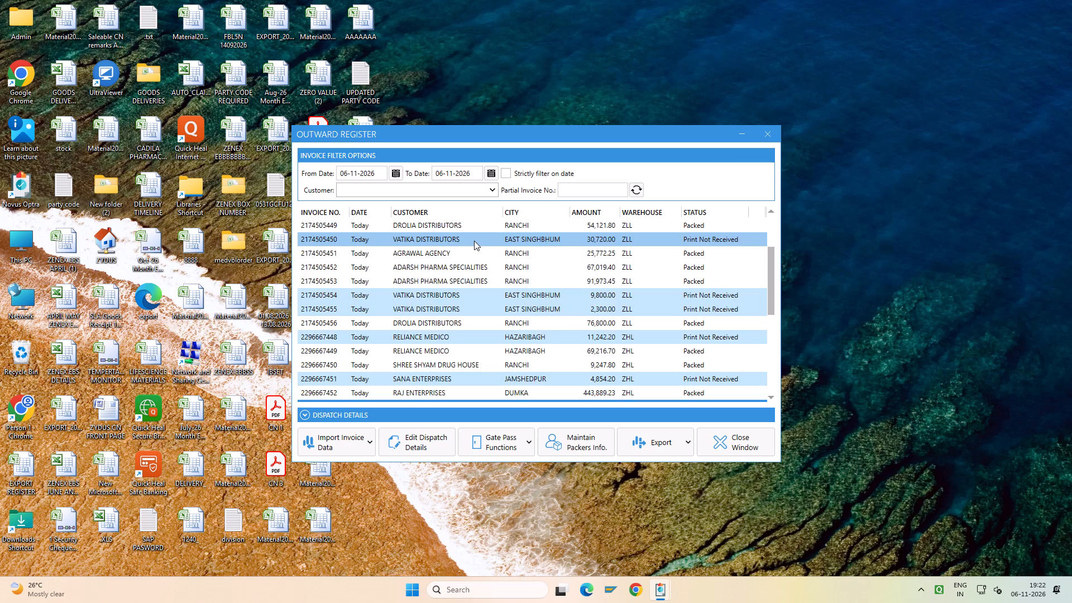
pyautogui.scroll(3, 474, 241)
pyautogui.scroll(2, 507, 173)
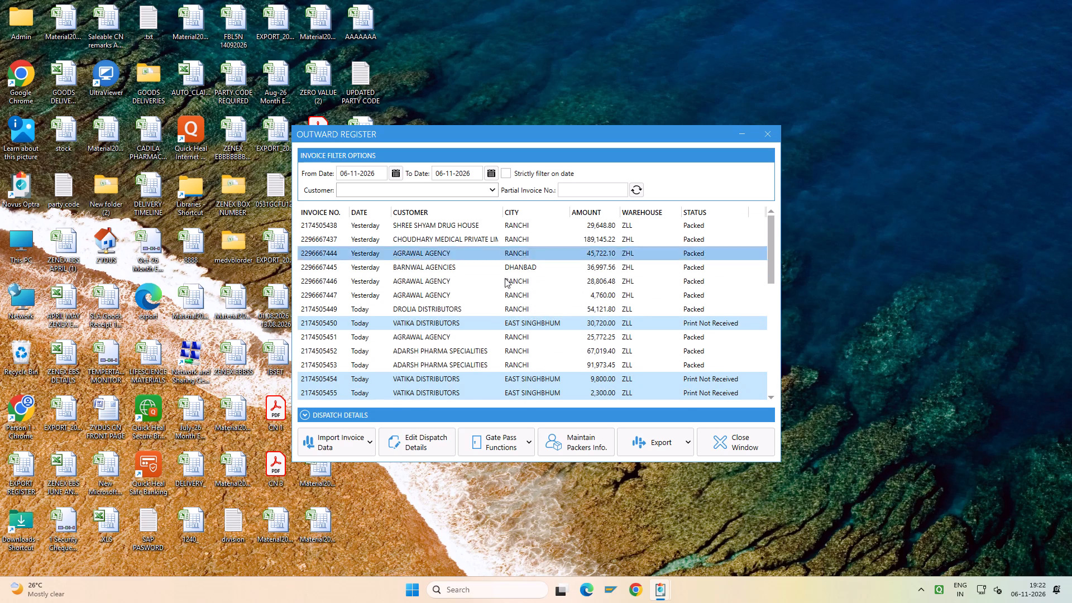
pyautogui.scroll(-8, 514, 300)
# Select all packed invoices across all transit modes and queue them for the gate pass.
pyautogui.click(484, 443)
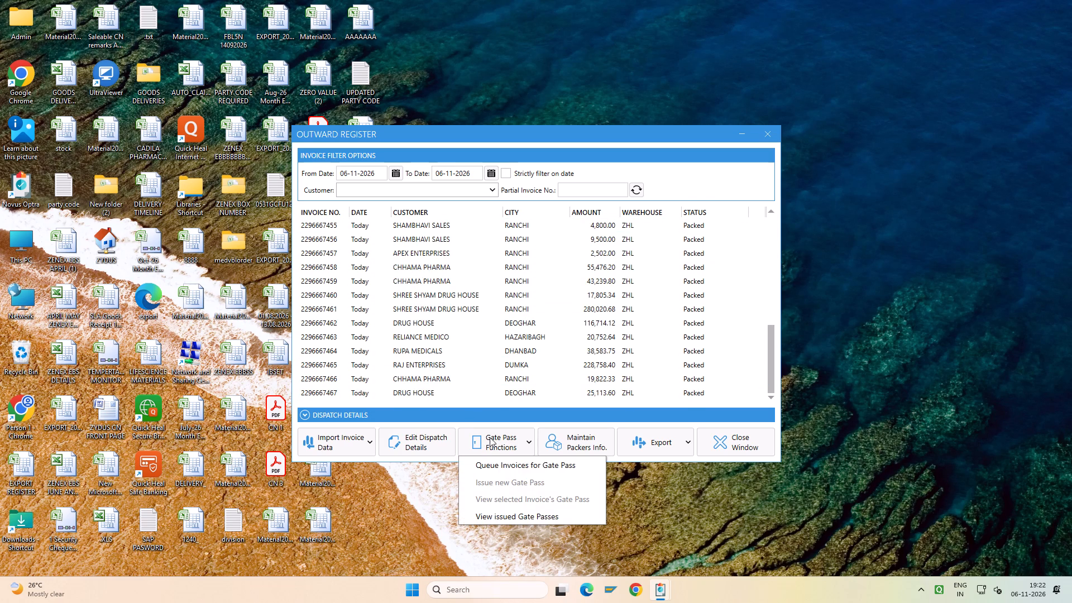
pyautogui.click(492, 468)
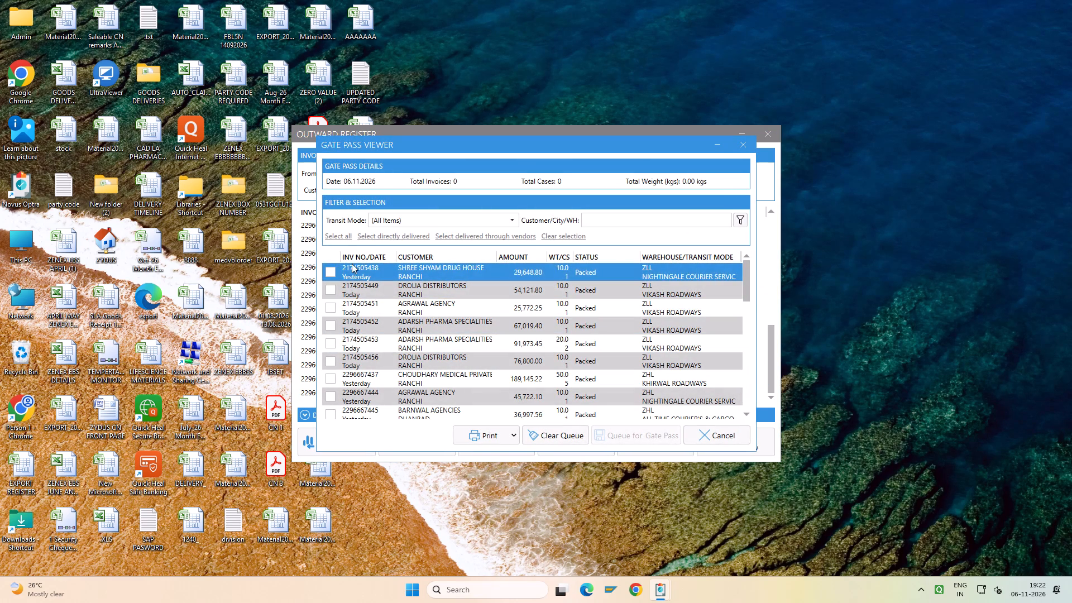
pyautogui.click(346, 238)
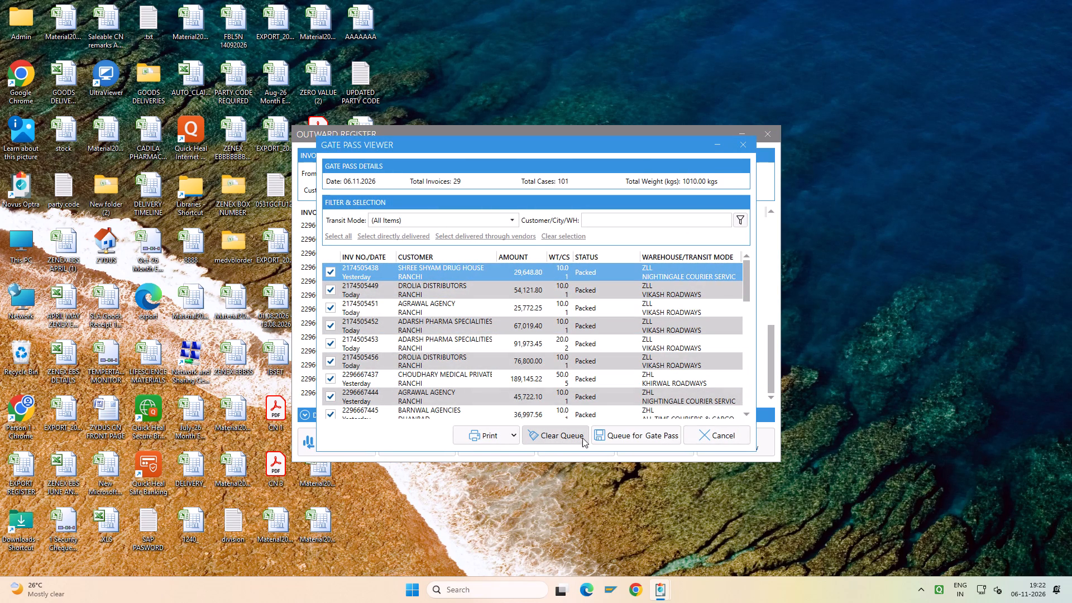
pyautogui.click(609, 430)
# Open a new gate pass for the queued invoices, check its list, and print one portrait copy on the Canon LBP6230/6240.
pyautogui.click(507, 439)
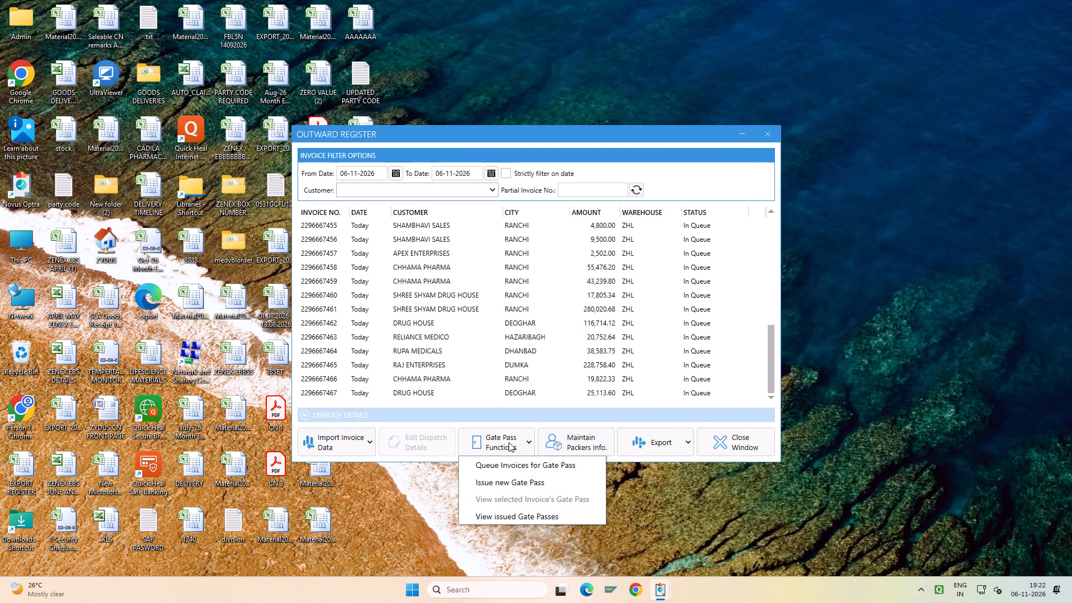
pyautogui.click(521, 484)
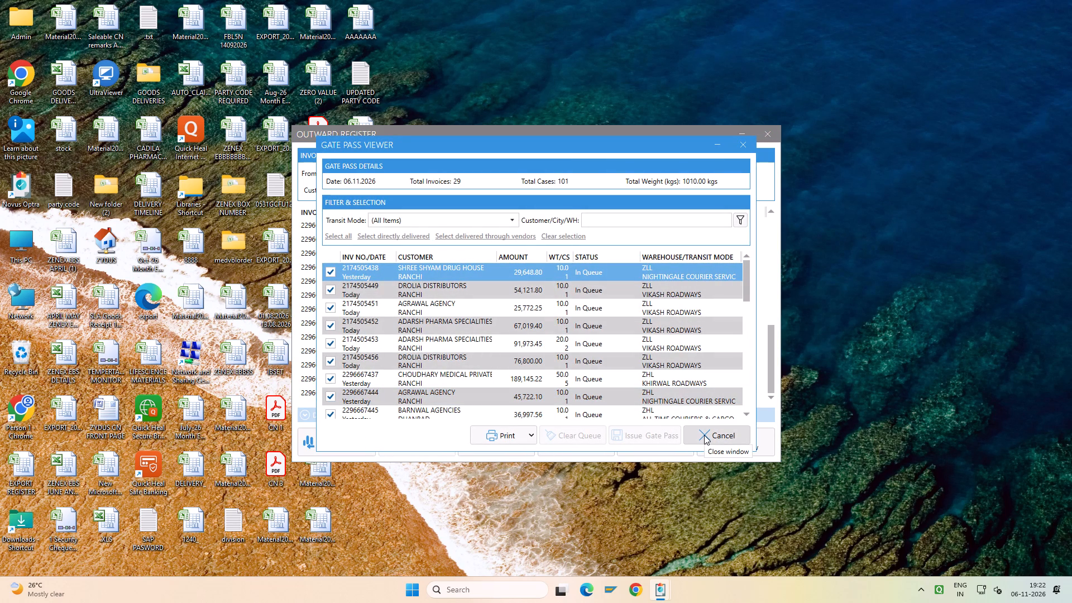
pyautogui.scroll(-1, 555, 357)
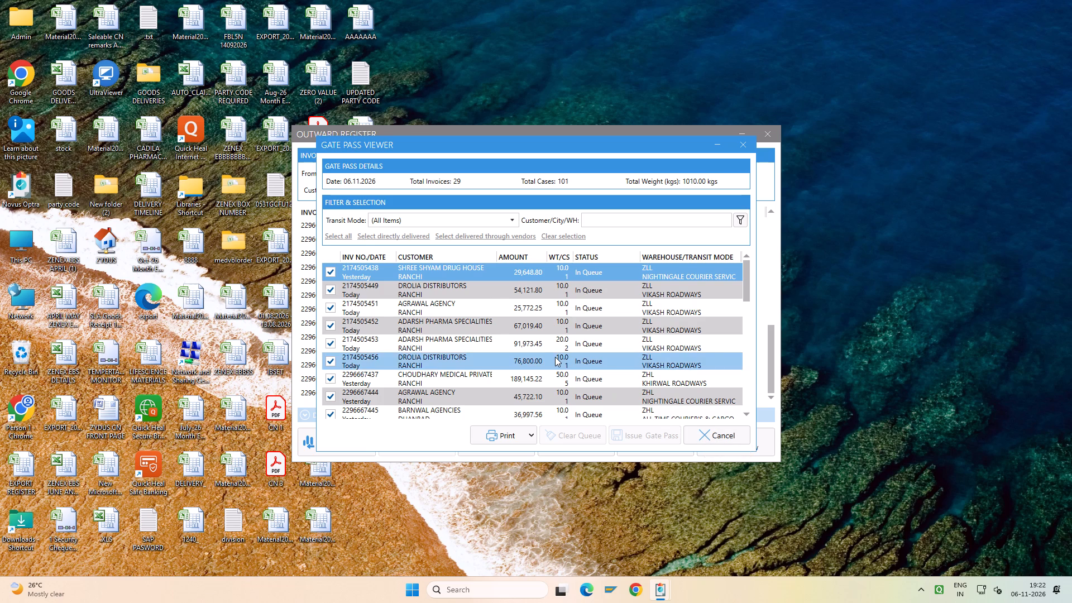
pyautogui.scroll(-9, 555, 357)
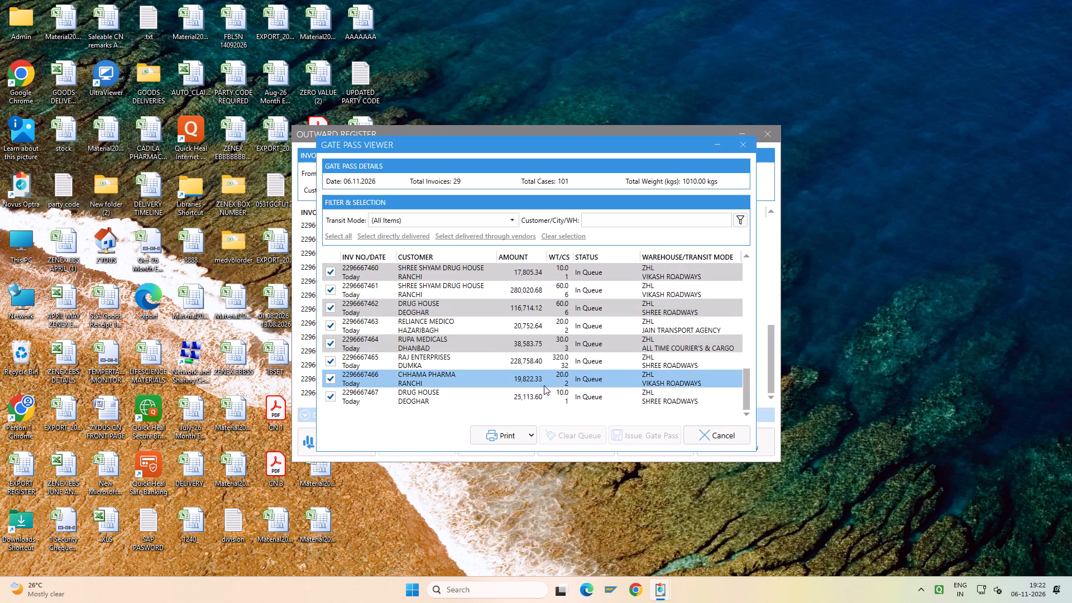
pyautogui.click(520, 435)
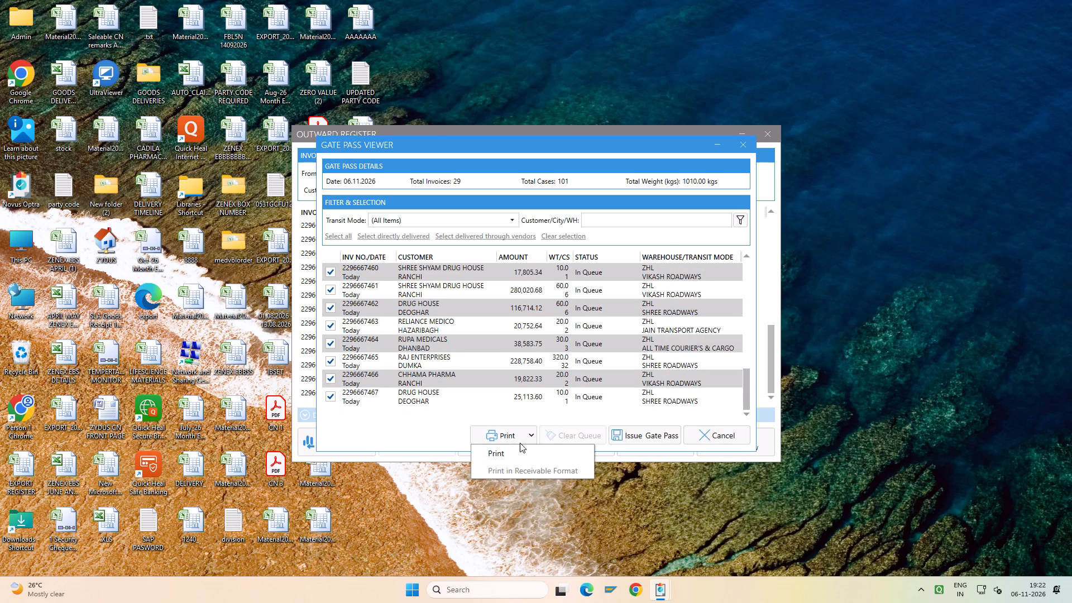
pyautogui.click(517, 457)
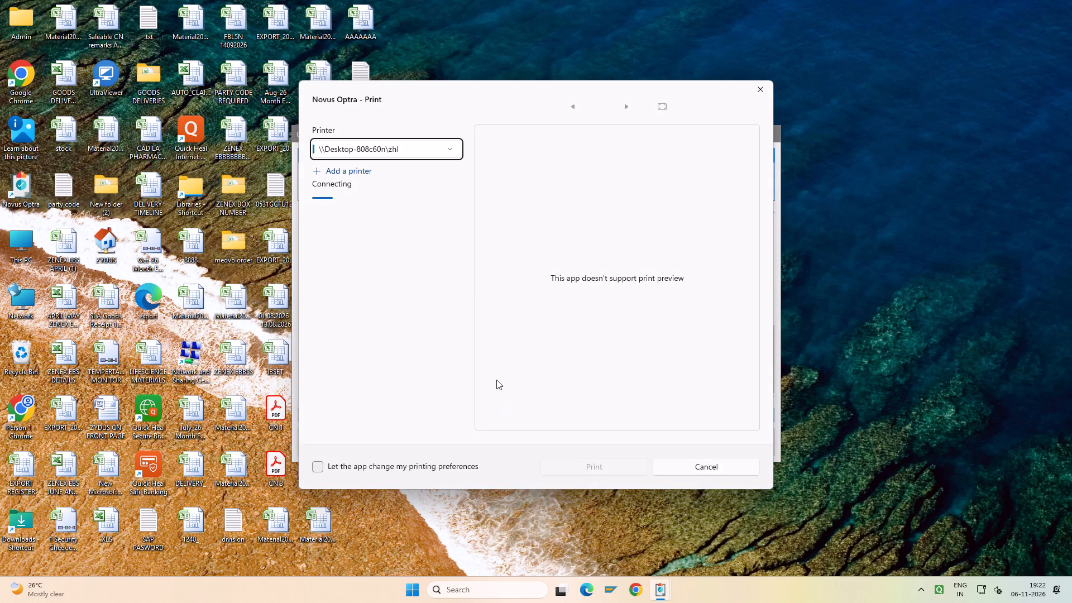
pyautogui.click(404, 143)
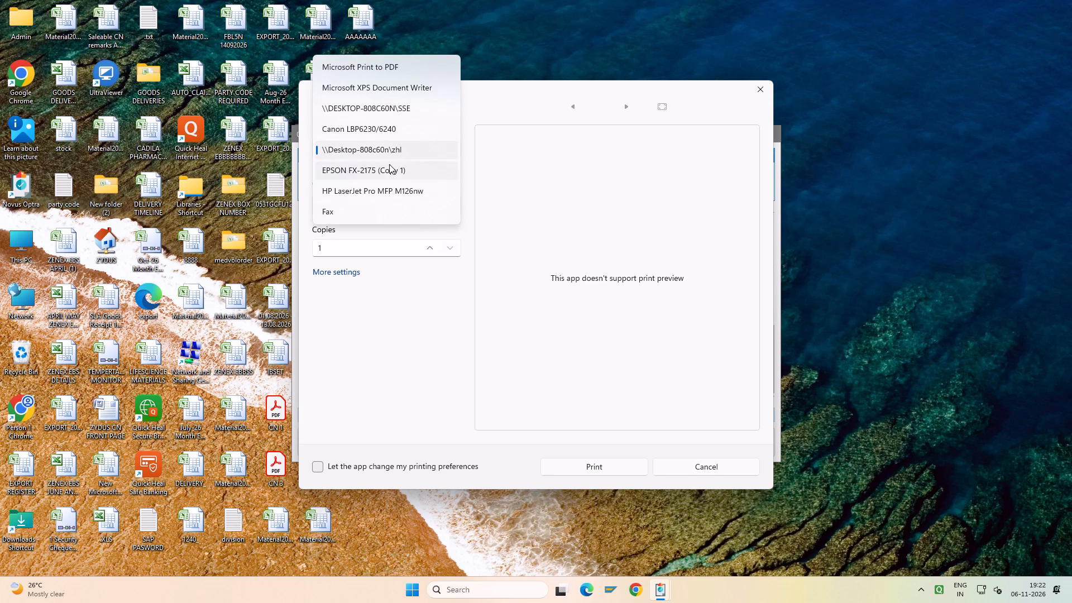
pyautogui.click(372, 132)
pyautogui.click(585, 470)
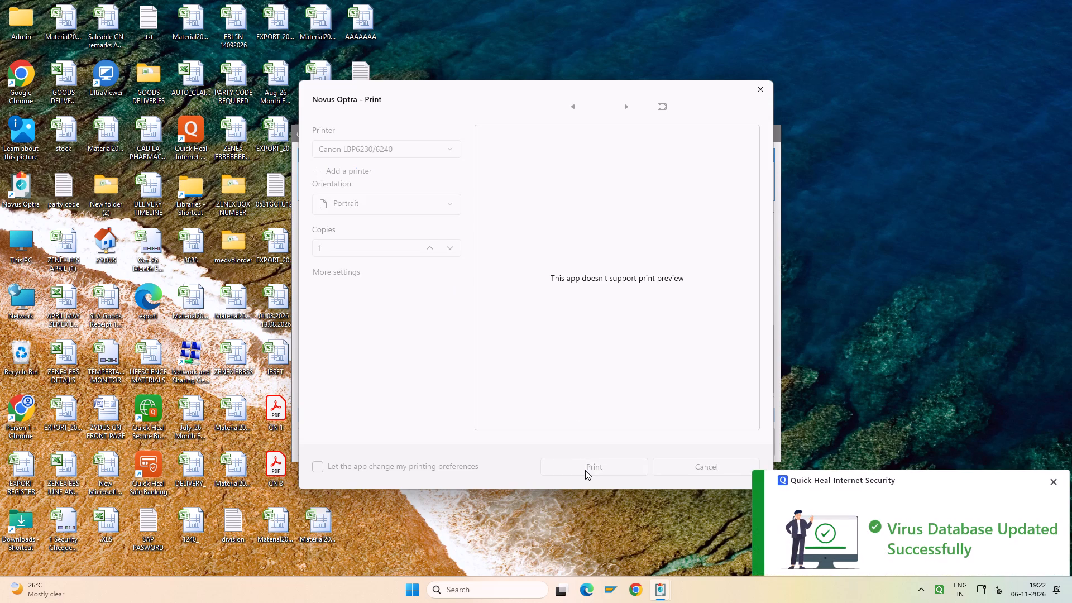
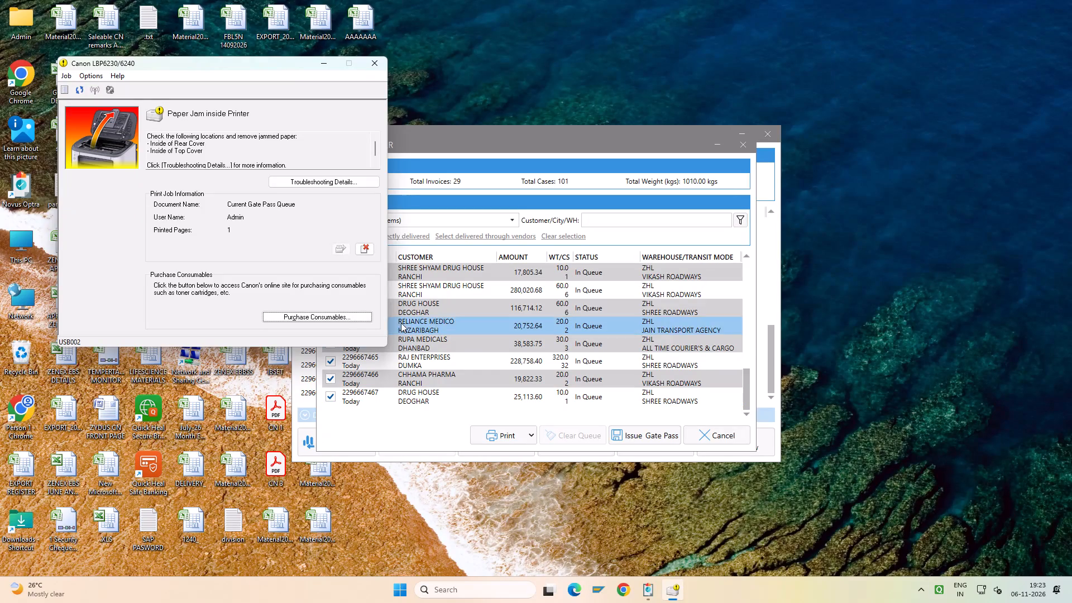
# Dismiss the printer status window and print two portrait copies of the gate pass on the Canon LBP6230/6240, letting the app change printing preferences.
pyautogui.click(373, 64)
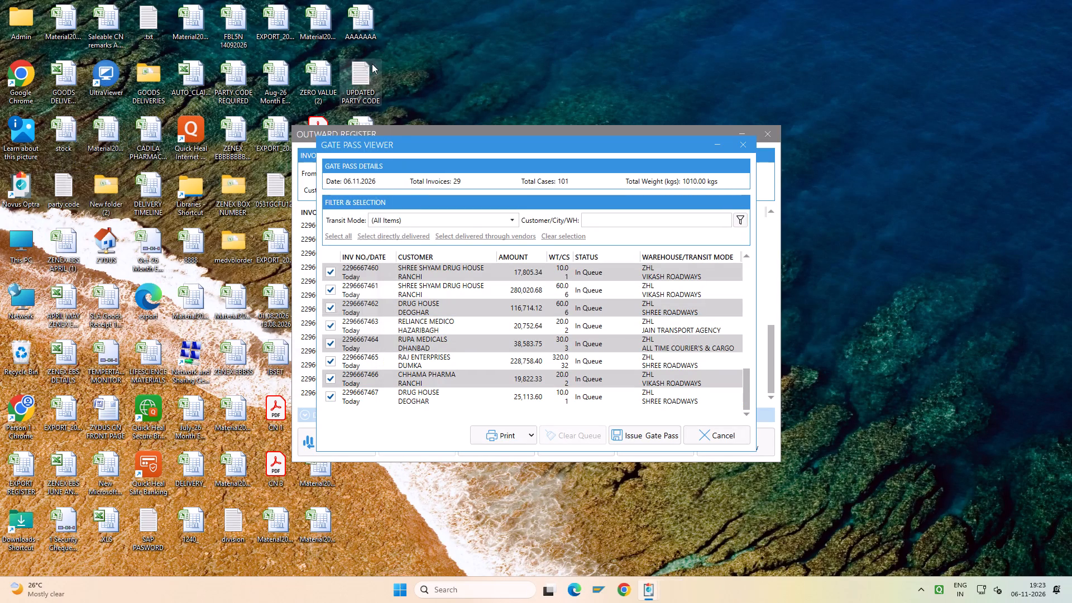
pyautogui.click(518, 437)
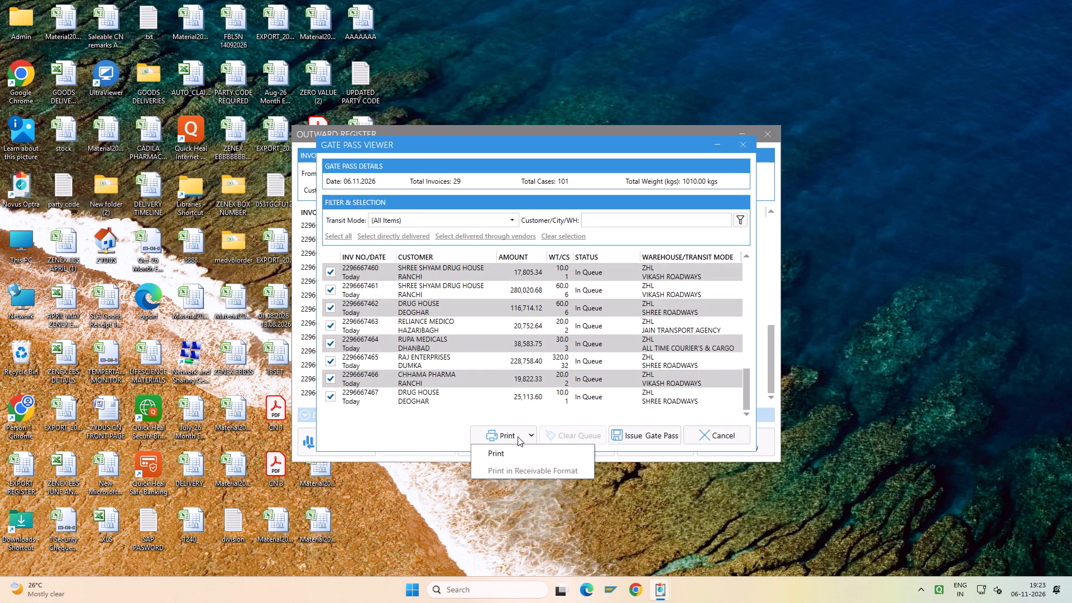
pyautogui.click(525, 452)
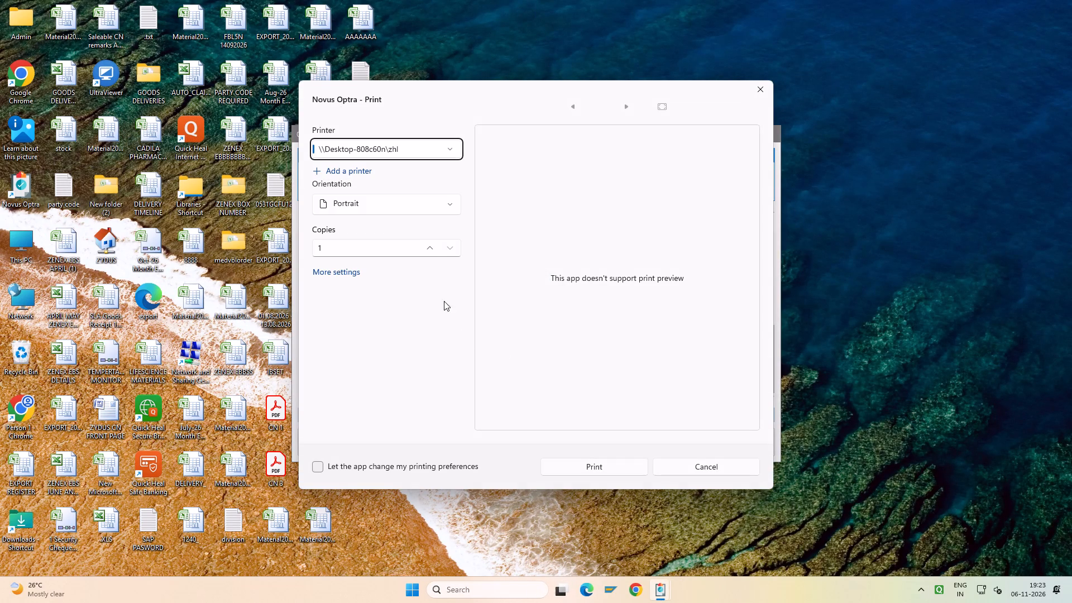
pyautogui.click(432, 147)
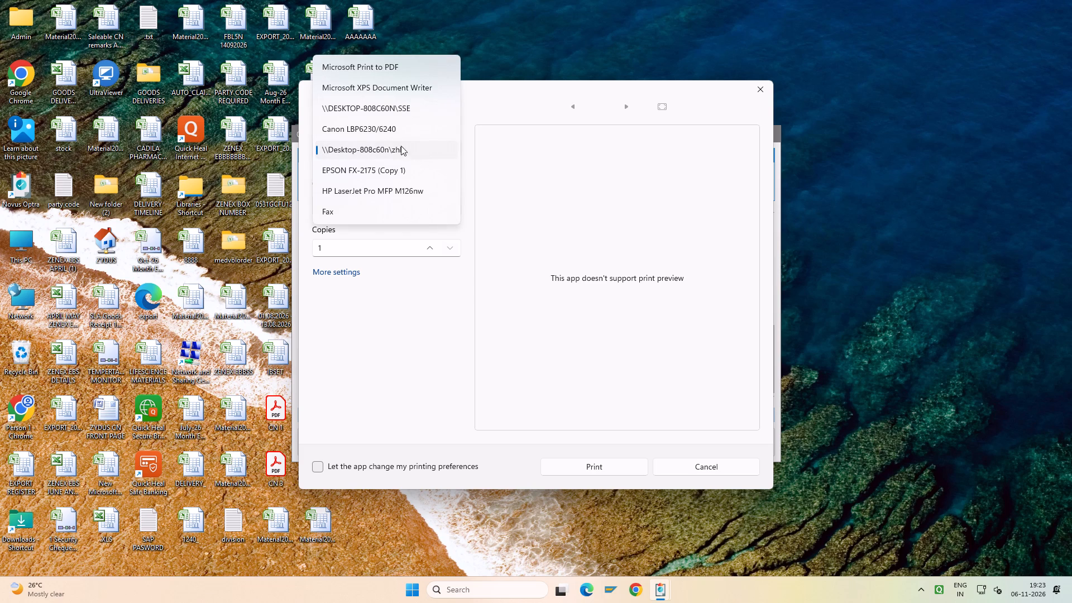
pyautogui.click(385, 129)
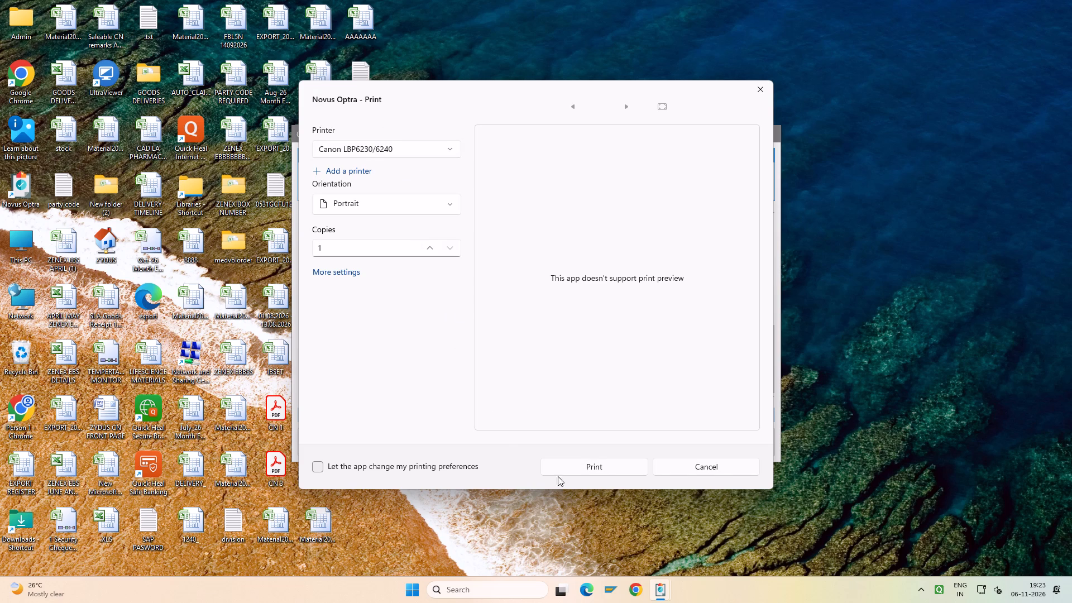
pyautogui.click(431, 466)
pyautogui.click(430, 247)
pyautogui.click(584, 465)
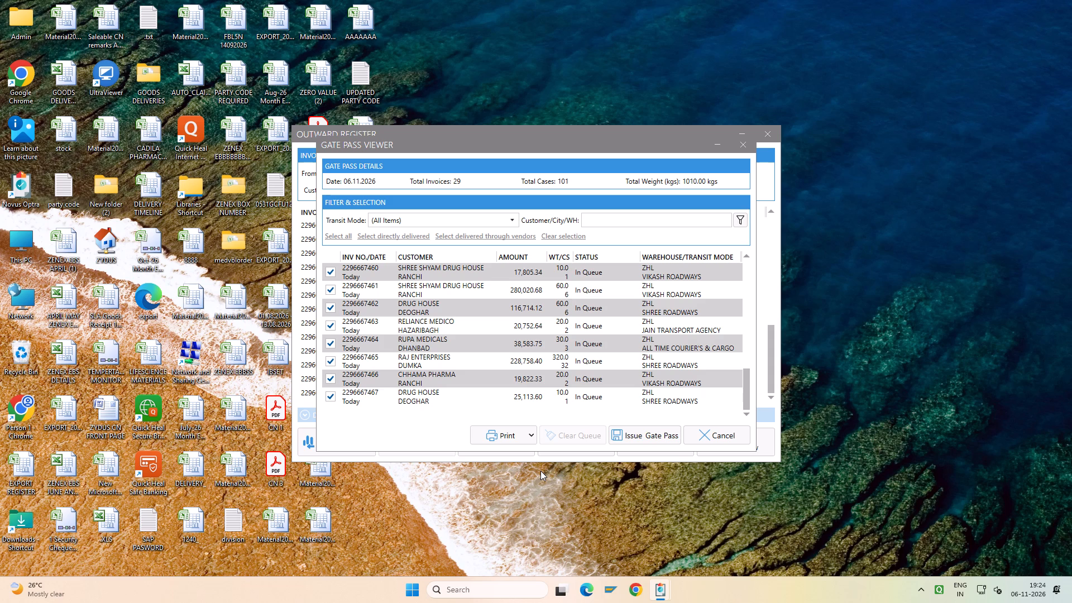
# Print the gate pass again on the Canon LBP6230/6240 as one portrait copy.
pyautogui.click(499, 437)
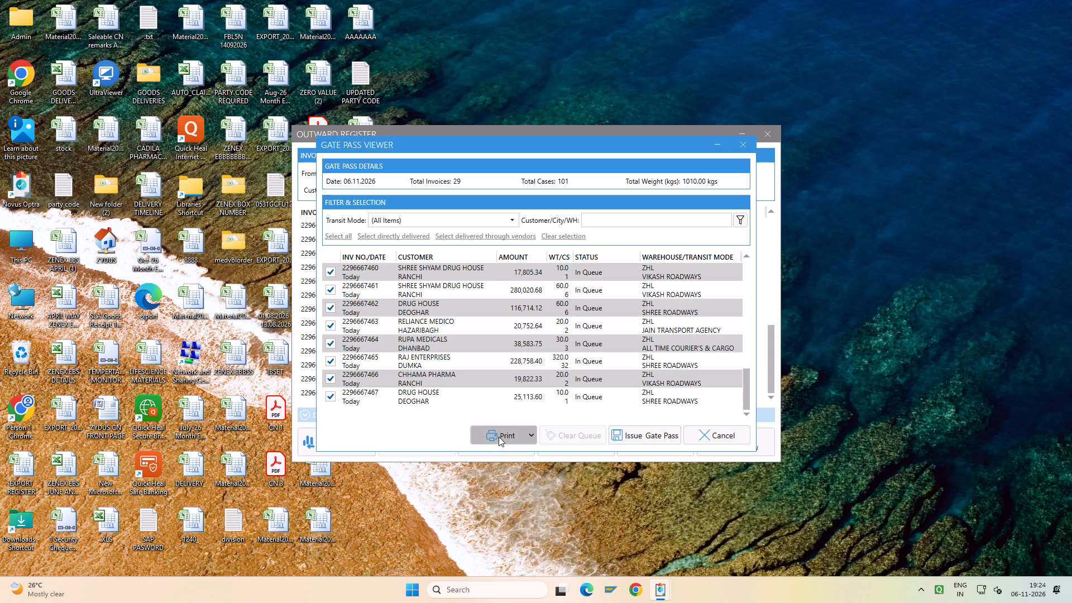
pyautogui.click(502, 452)
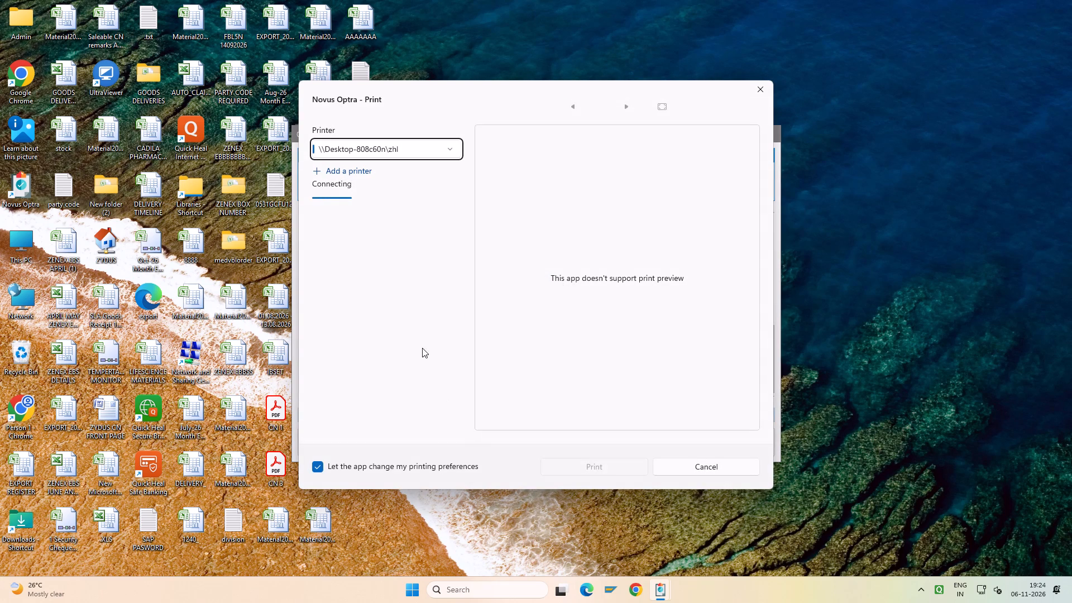
pyautogui.click(379, 253)
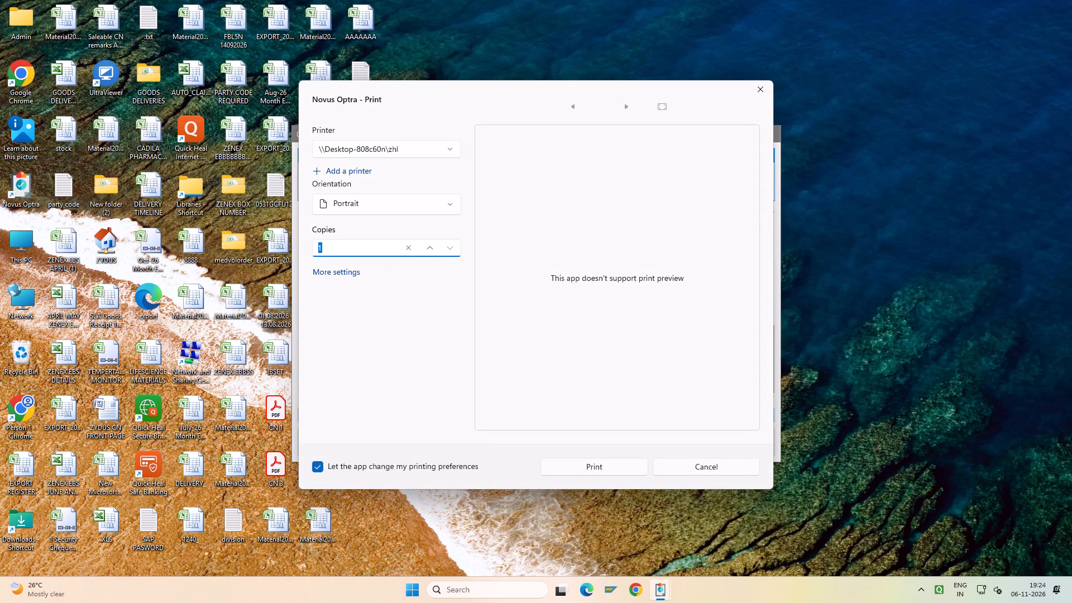
pyautogui.click(427, 251)
pyautogui.click(399, 155)
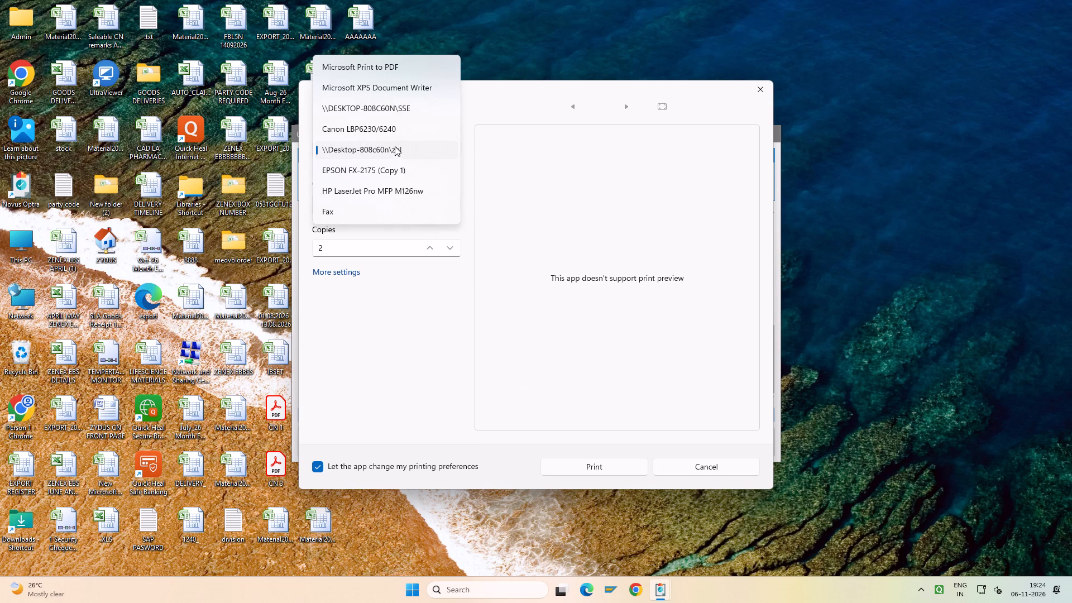
pyautogui.click(394, 134)
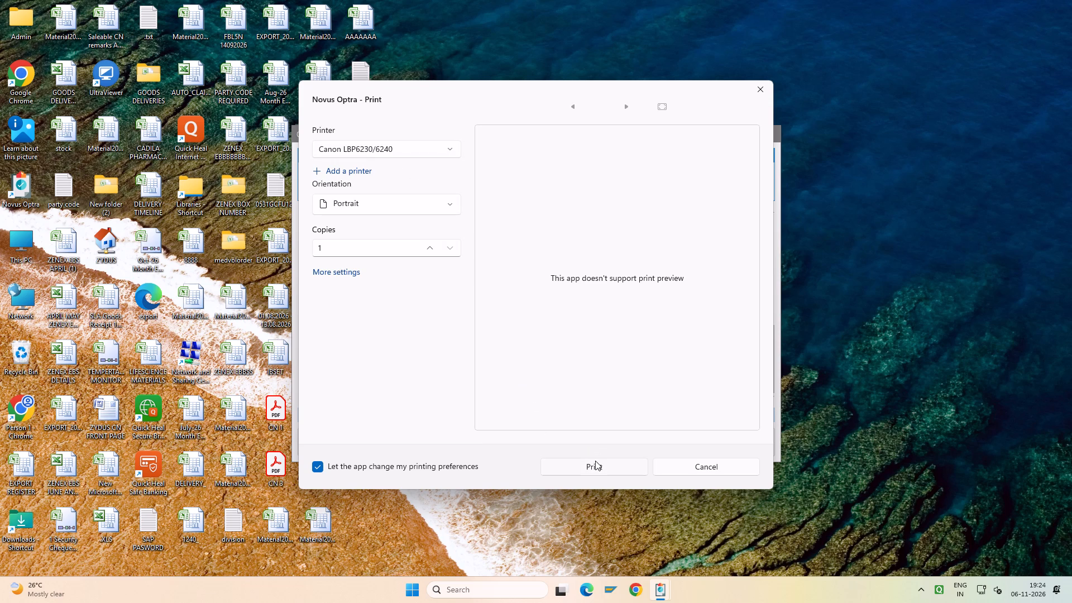
pyautogui.click(594, 466)
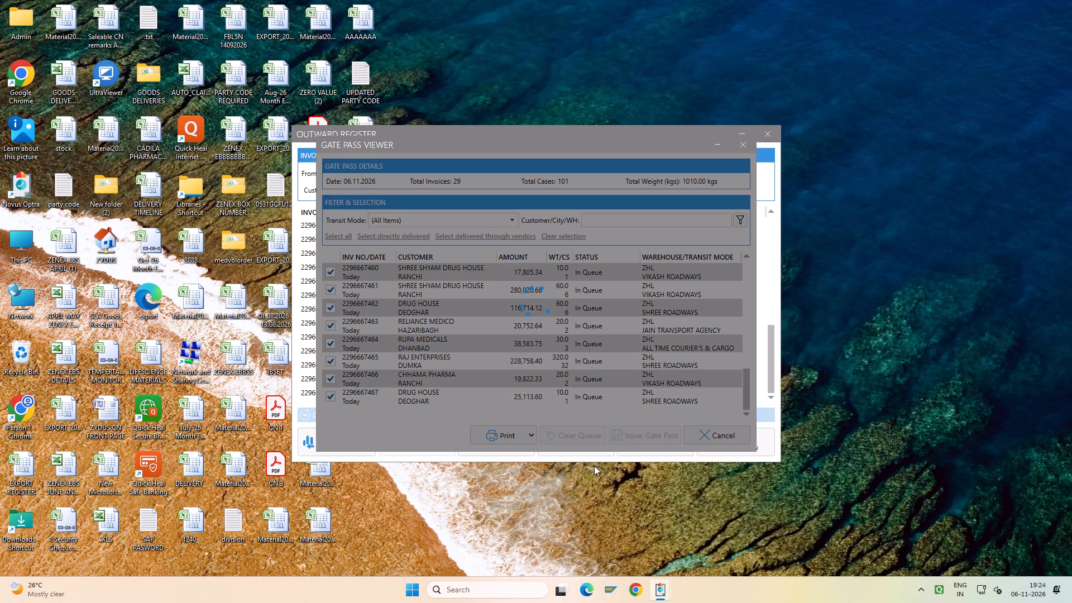
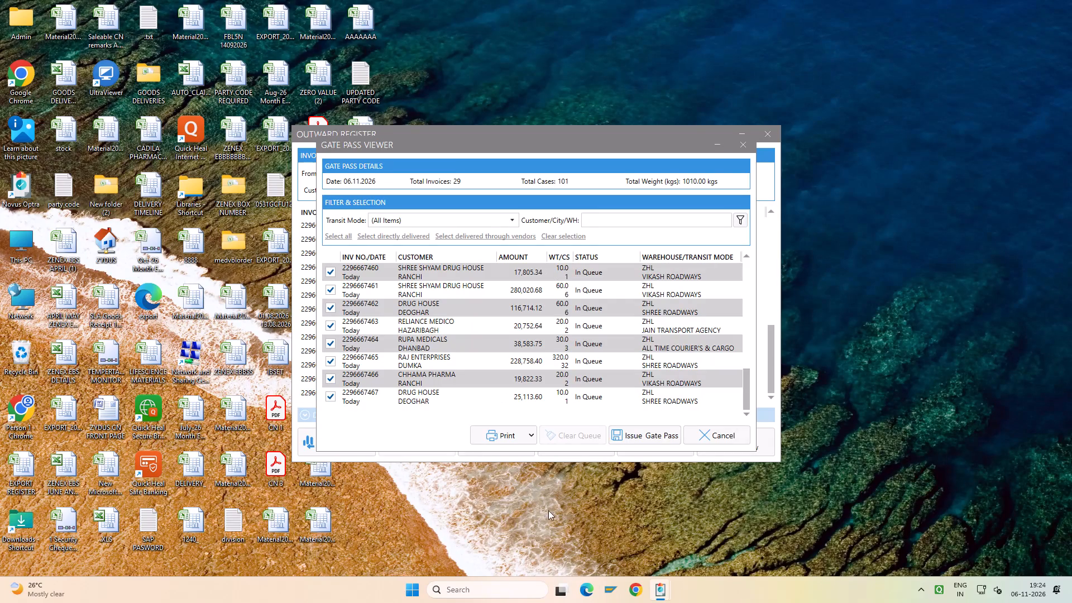
# Issue the gate pass for the selected queued invoices and dismiss the confirmation.
pyautogui.click(657, 437)
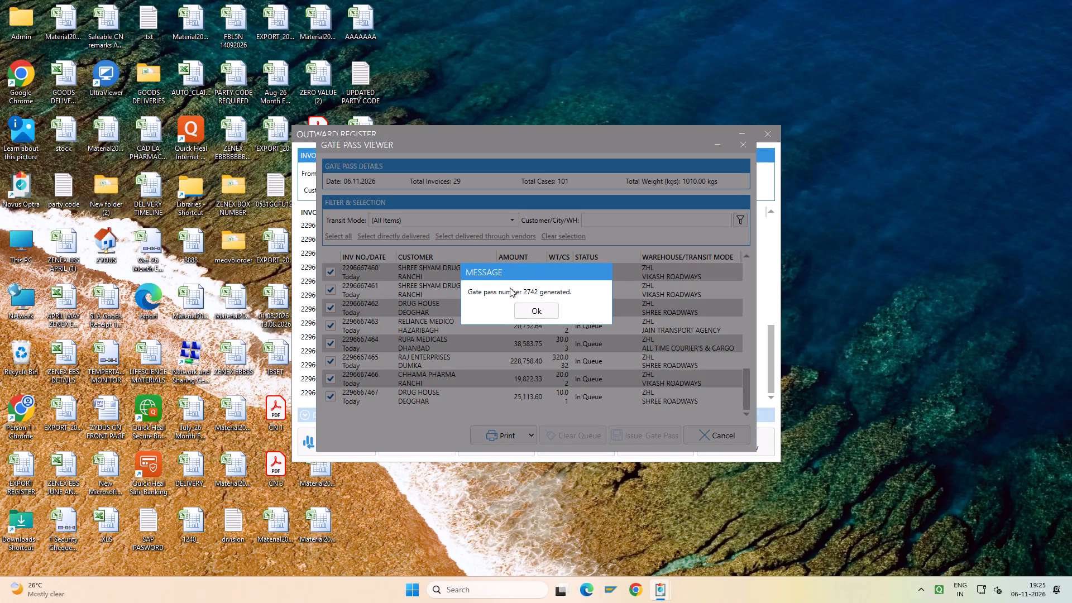
pyautogui.click(535, 310)
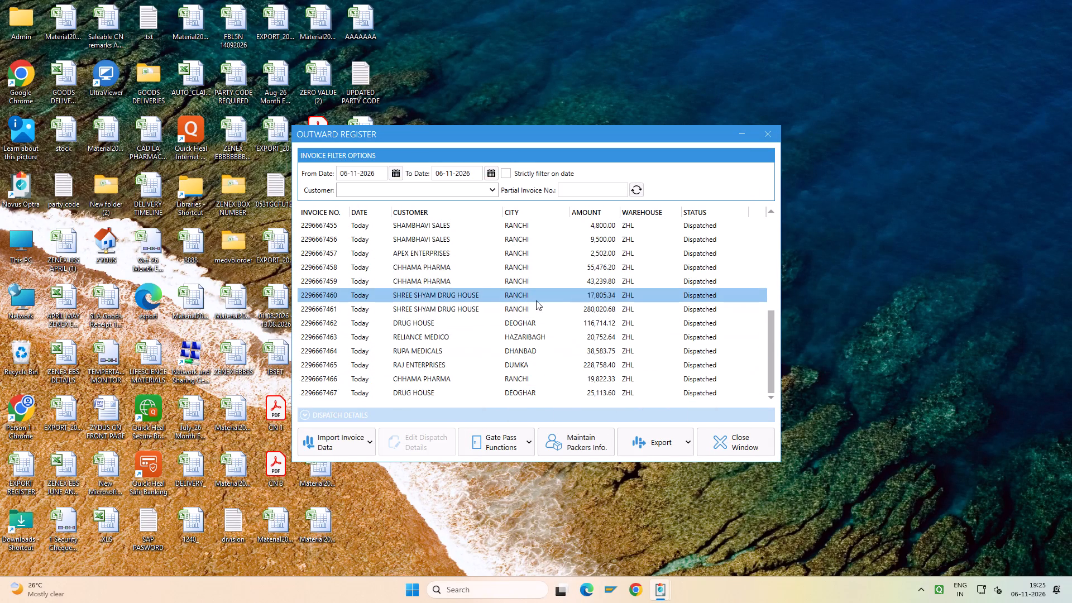
# Check the gate pass queue for any invoices still waiting, and close it without queuing anything.
pyautogui.scroll(10, 536, 300)
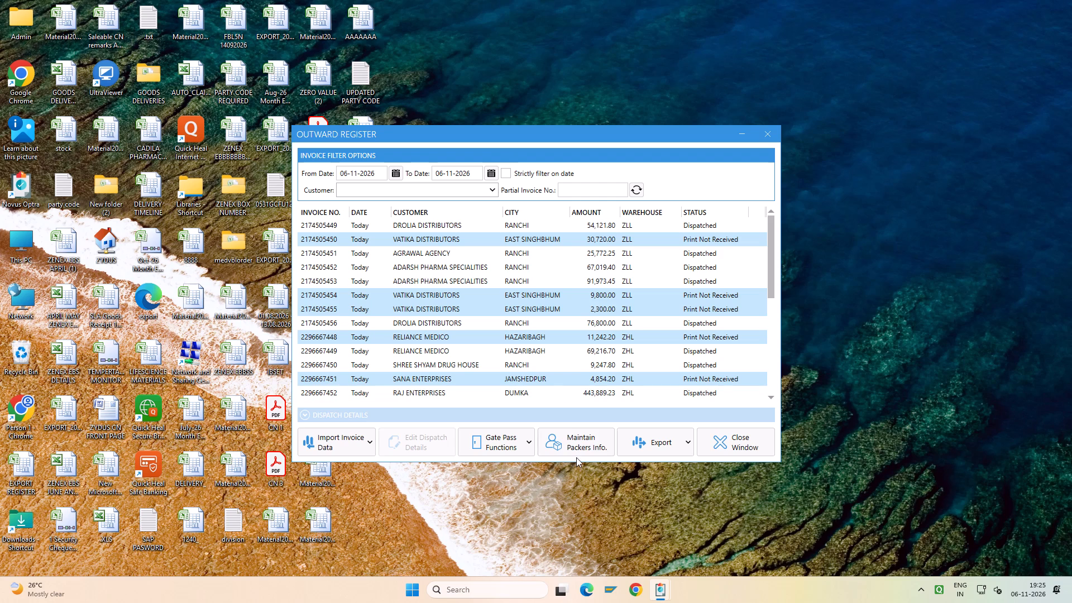
pyautogui.click(515, 446)
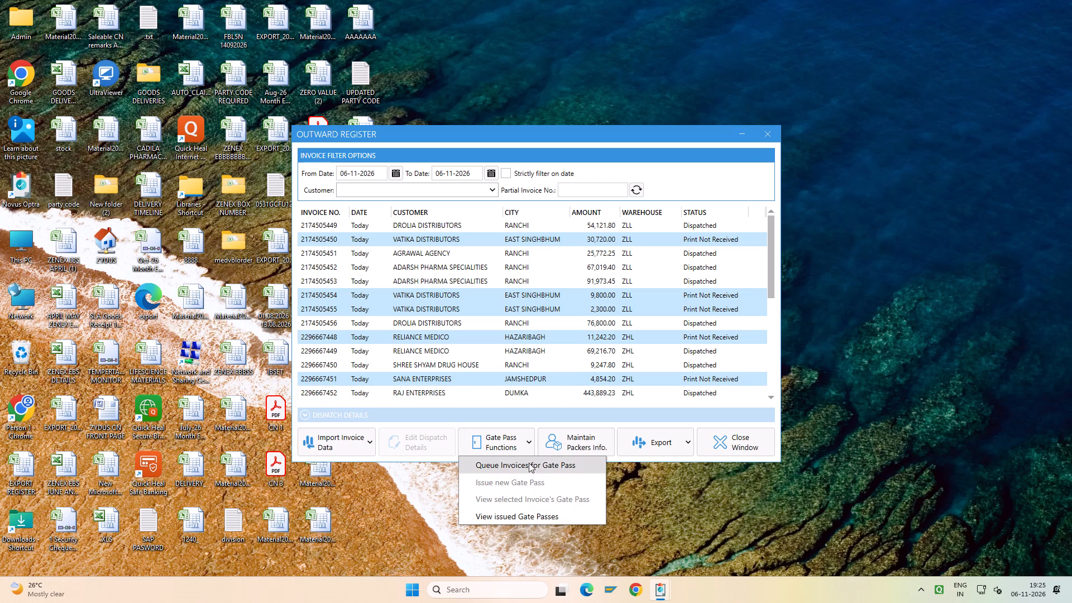
pyautogui.click(532, 466)
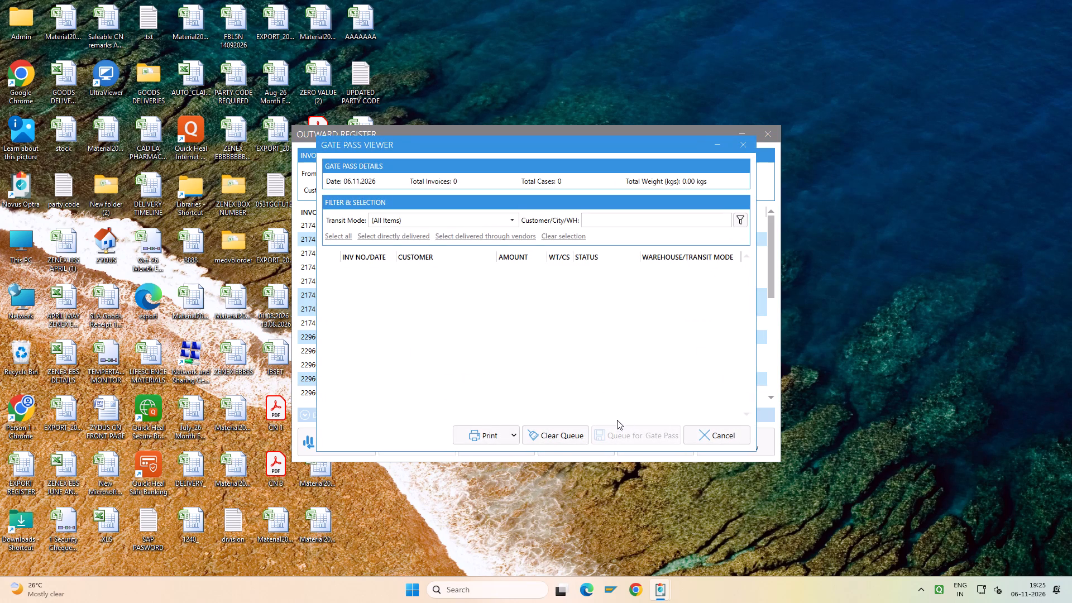
pyautogui.click(705, 433)
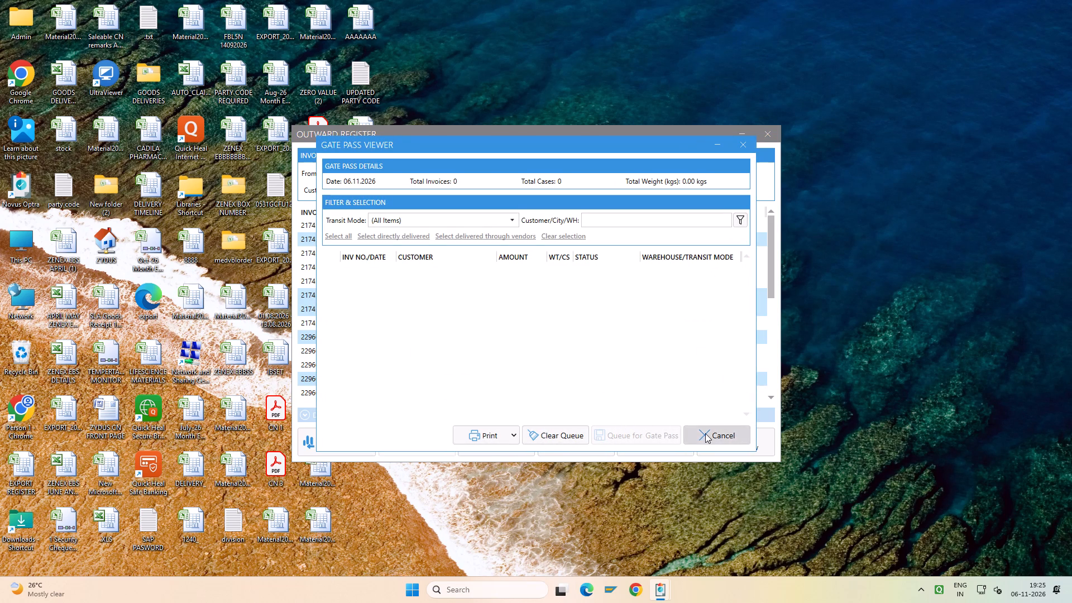
# Reopen the outward register and review the dispatch status of the 06-11-2026 invoices from start to end.
pyautogui.click(726, 446)
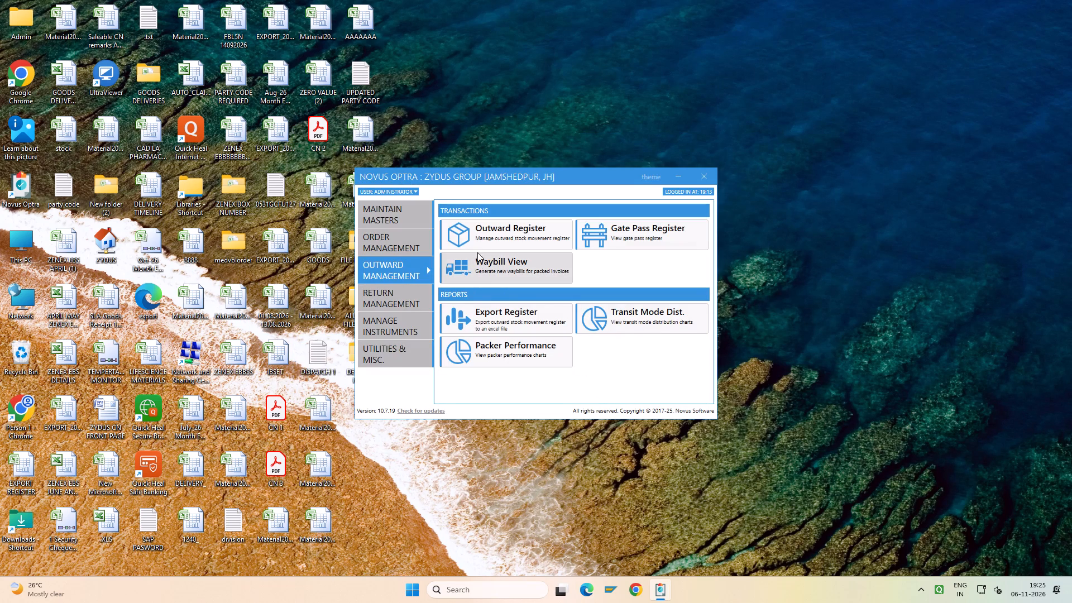
pyautogui.doubleClick(479, 234)
pyautogui.scroll(3, 482, 277)
pyautogui.scroll(-3, 482, 277)
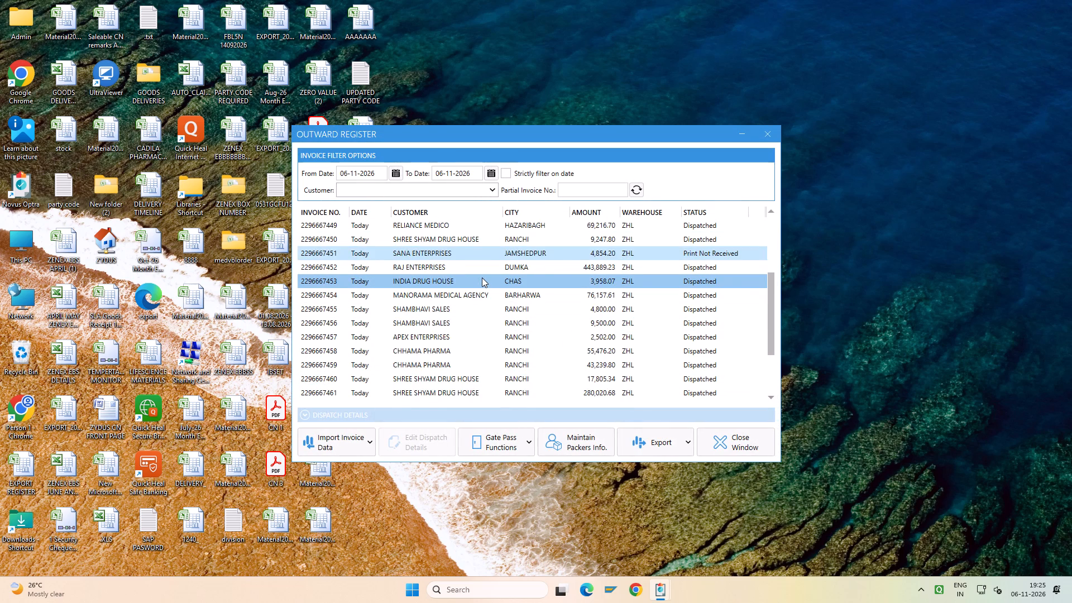
pyautogui.scroll(-7, 482, 277)
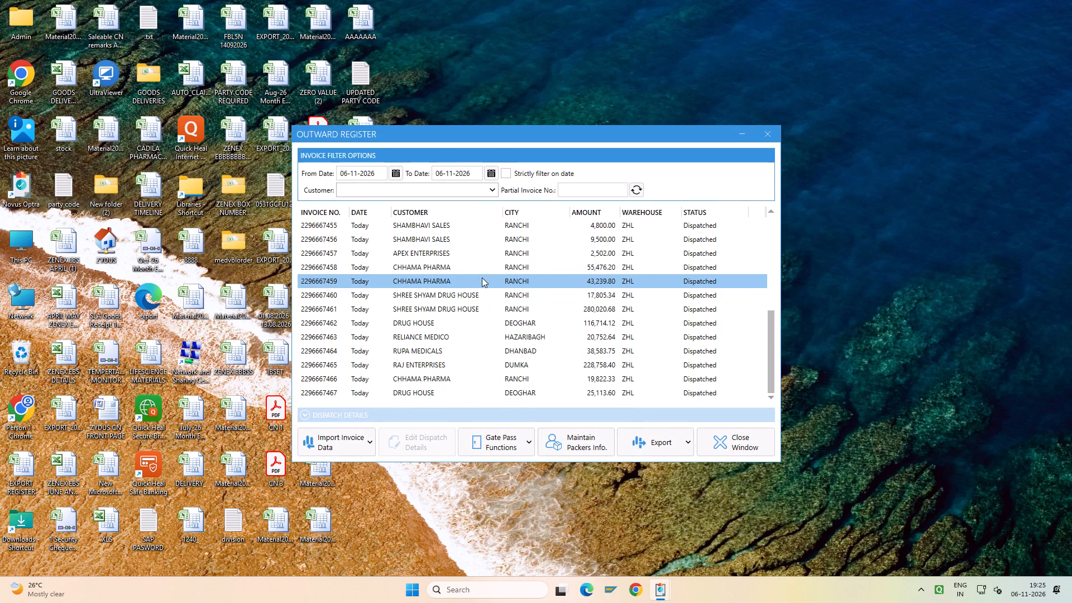
pyautogui.scroll(8, 503, 205)
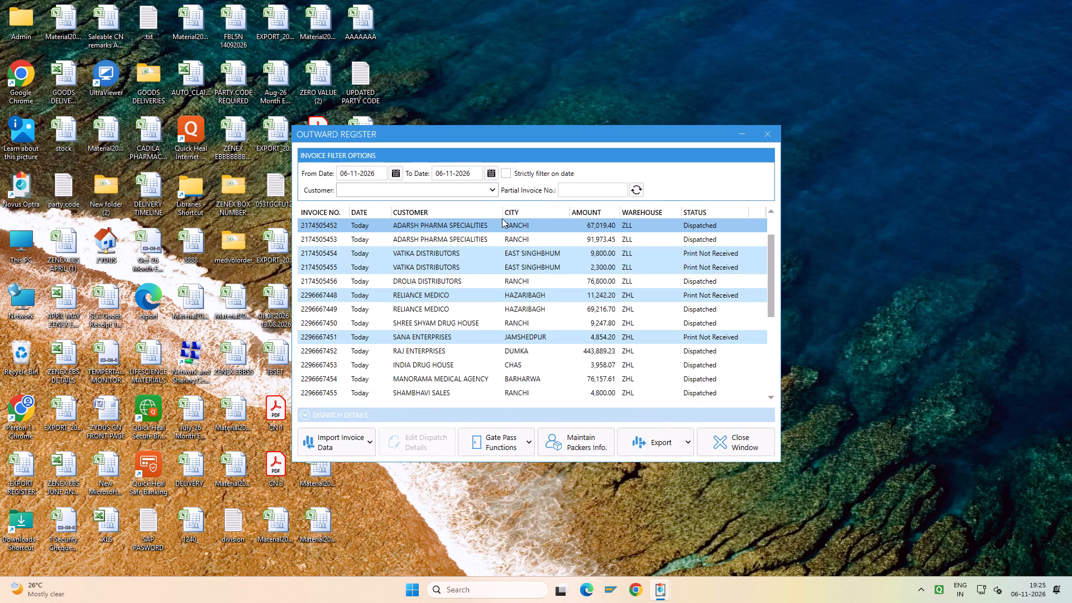
pyautogui.scroll(7, 502, 218)
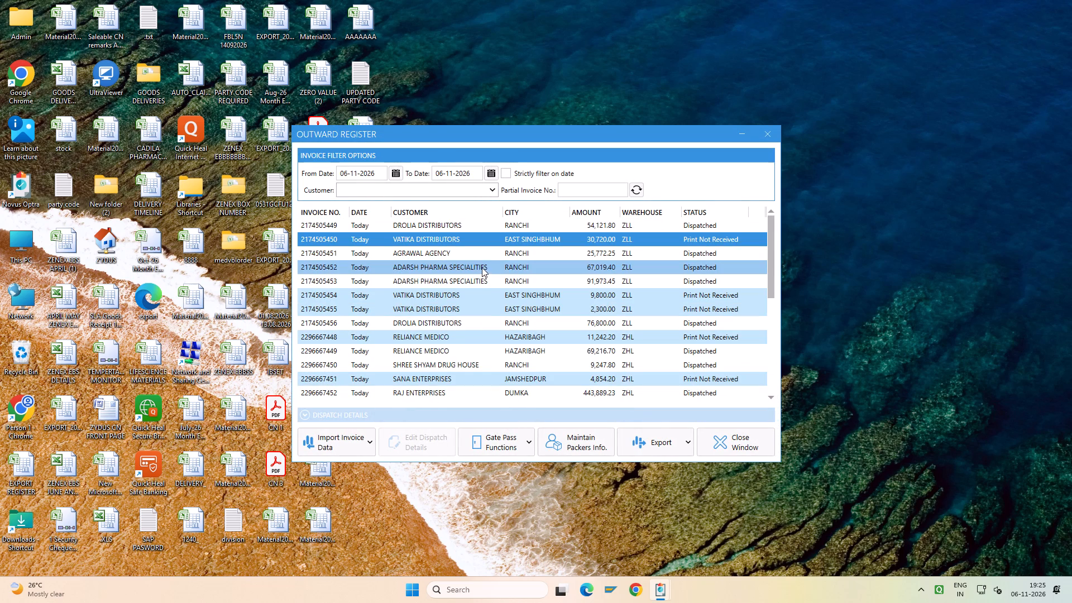
pyautogui.click(485, 280)
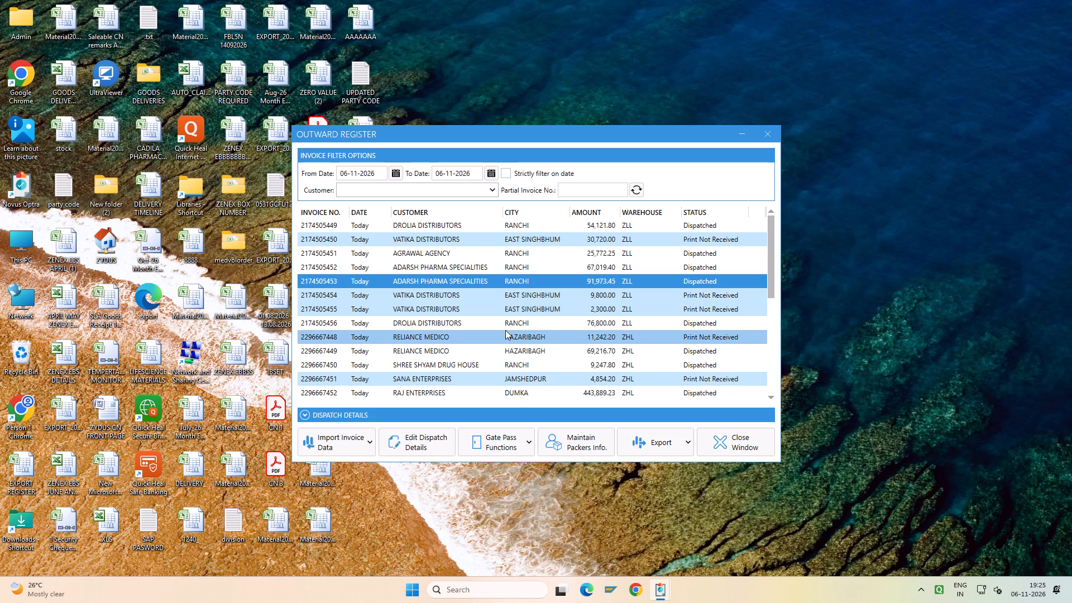
pyautogui.click(506, 322)
pyautogui.click(493, 350)
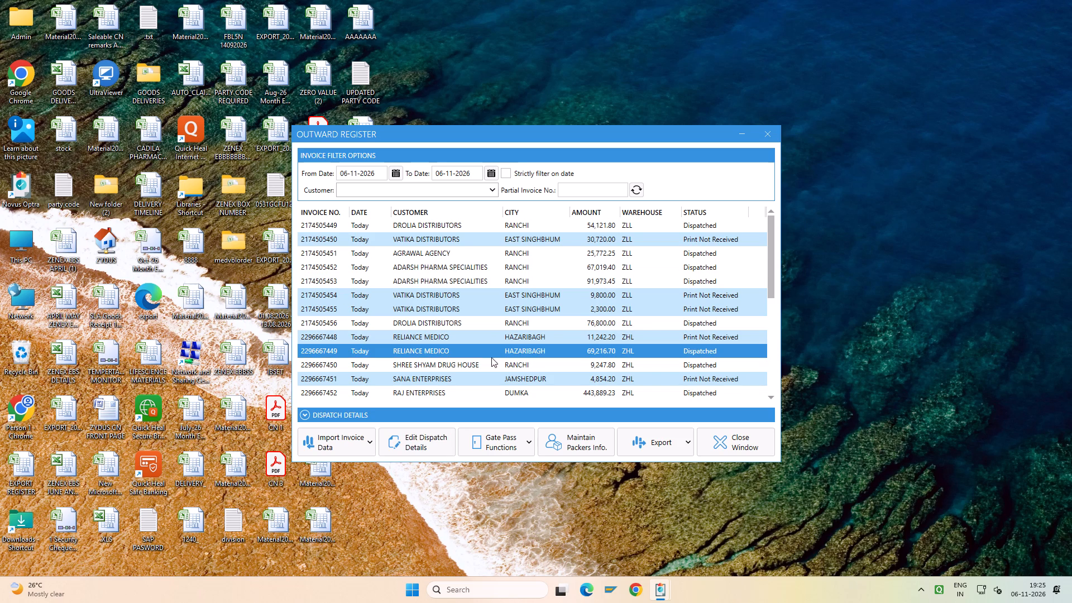
pyautogui.click(491, 364)
pyautogui.scroll(-1, 491, 364)
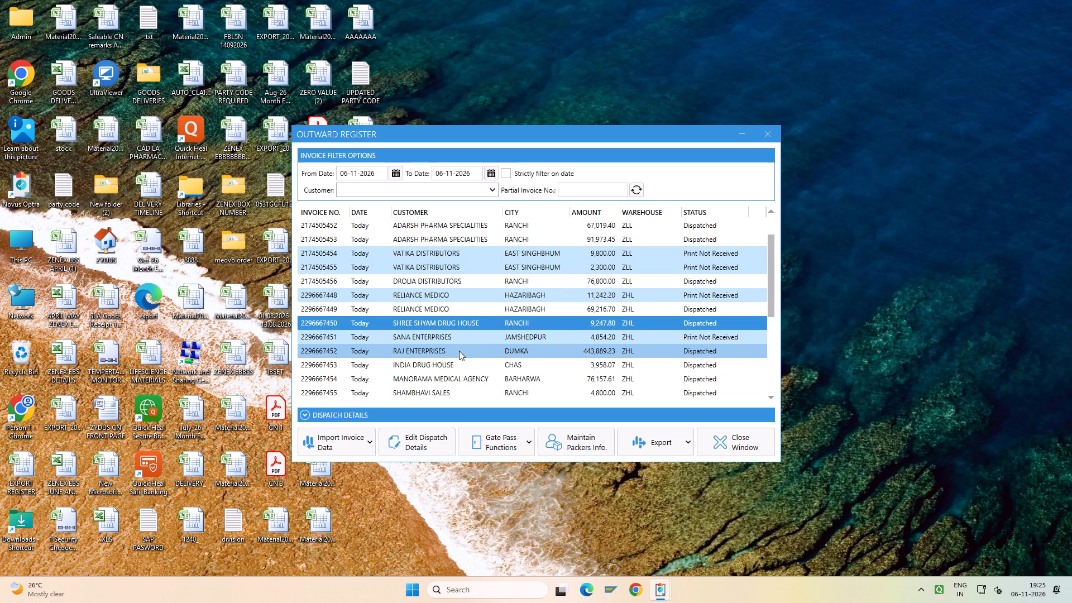
pyautogui.click(478, 396)
pyautogui.scroll(-1, 481, 395)
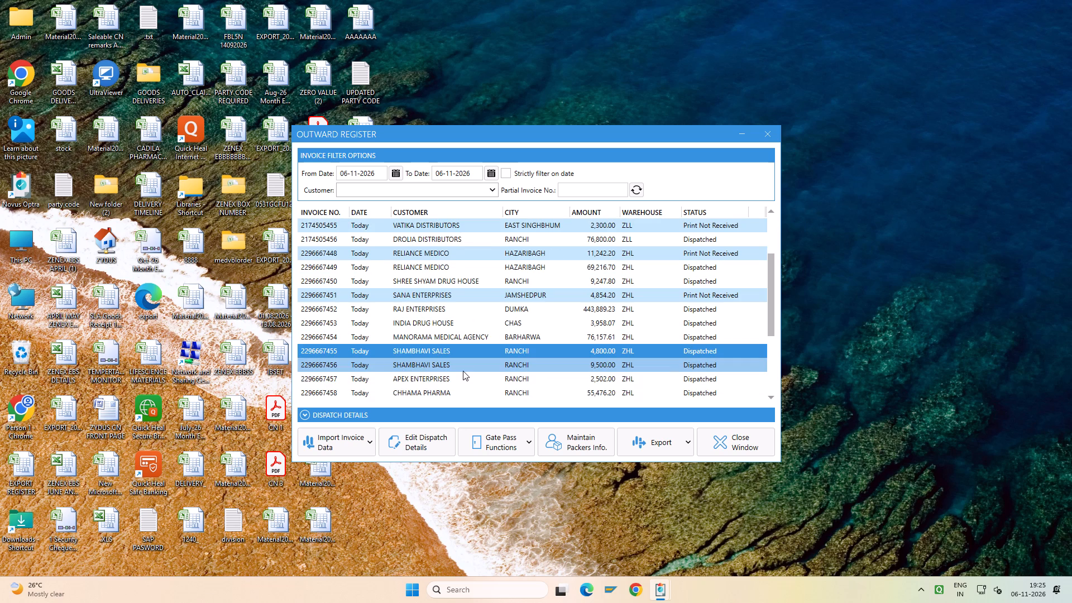
pyautogui.click(466, 381)
pyautogui.click(473, 392)
pyautogui.scroll(-2, 477, 390)
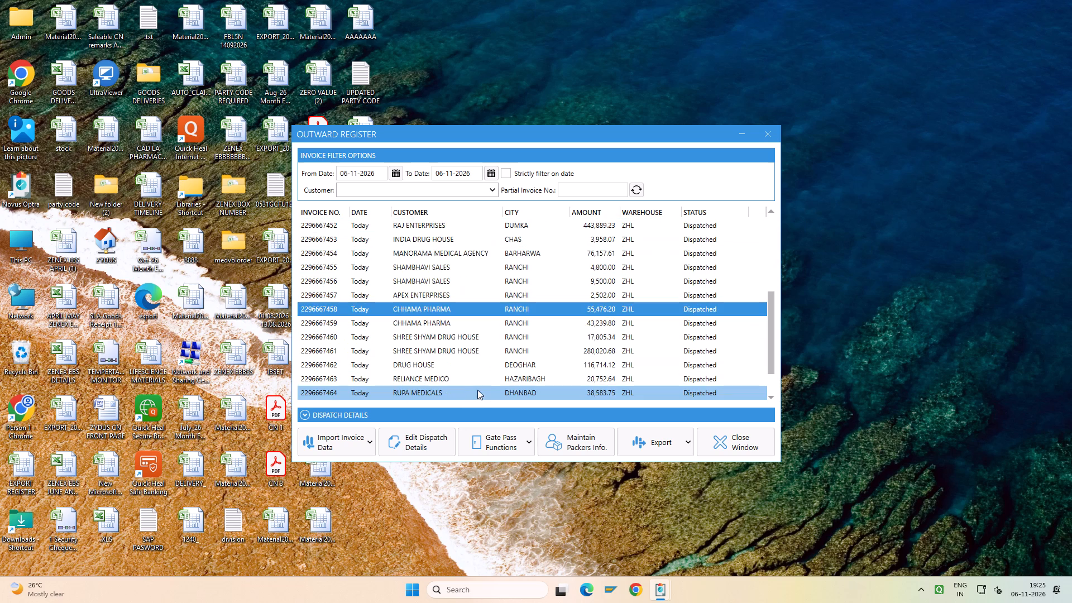
pyautogui.scroll(-5, 477, 388)
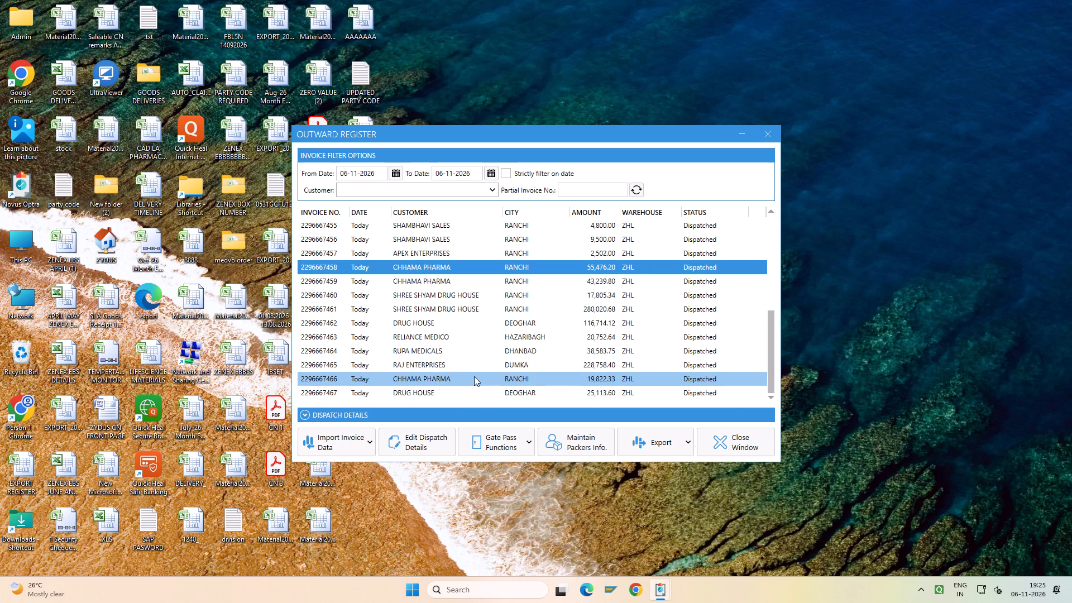
pyautogui.scroll(-3, 474, 376)
pyautogui.scroll(3, 406, 375)
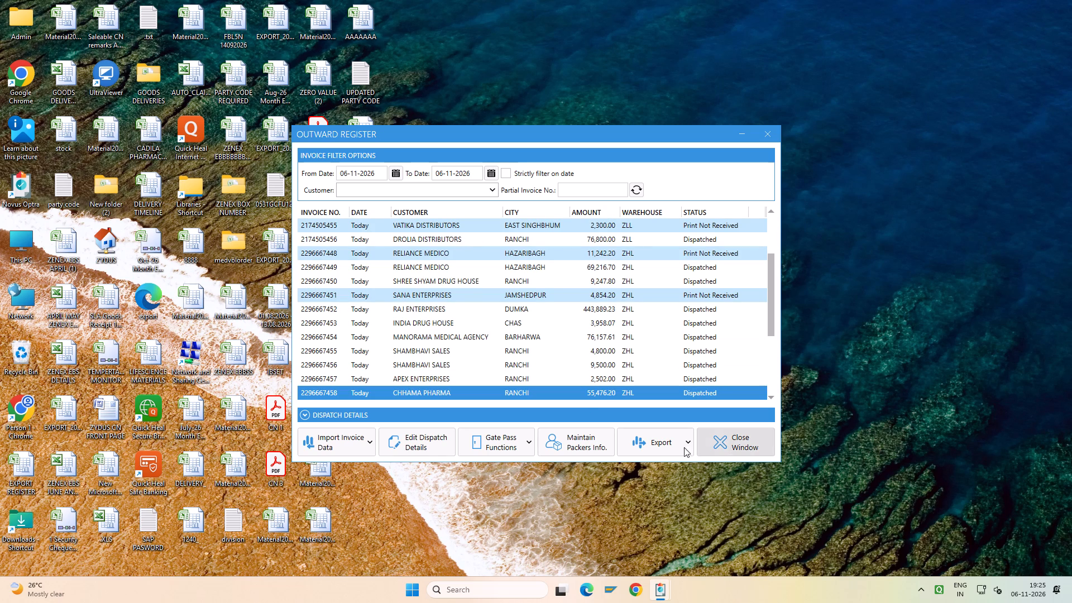
pyautogui.click(524, 438)
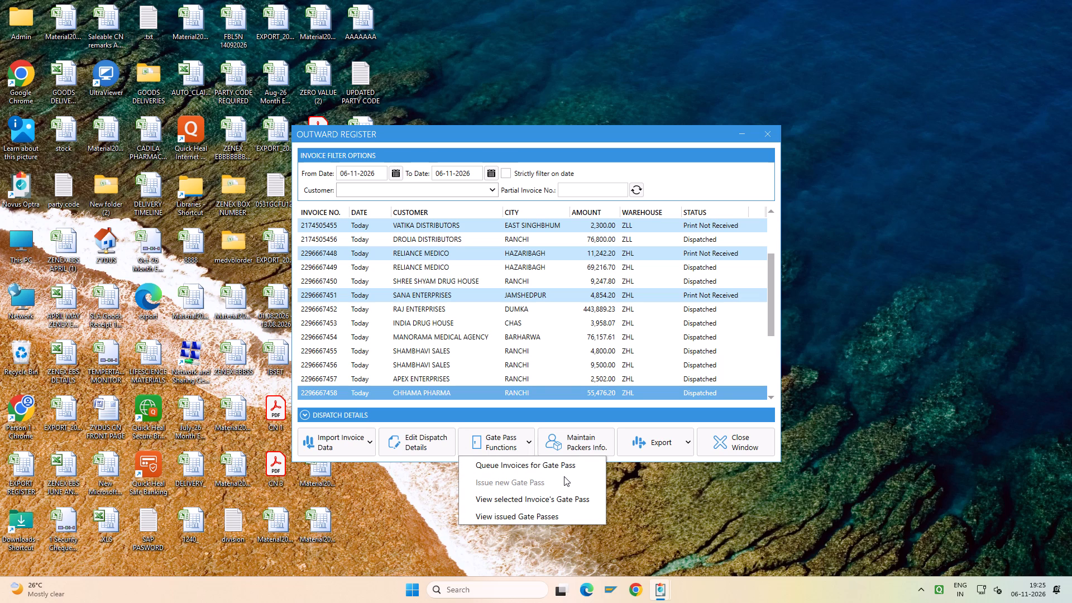
pyautogui.click(547, 504)
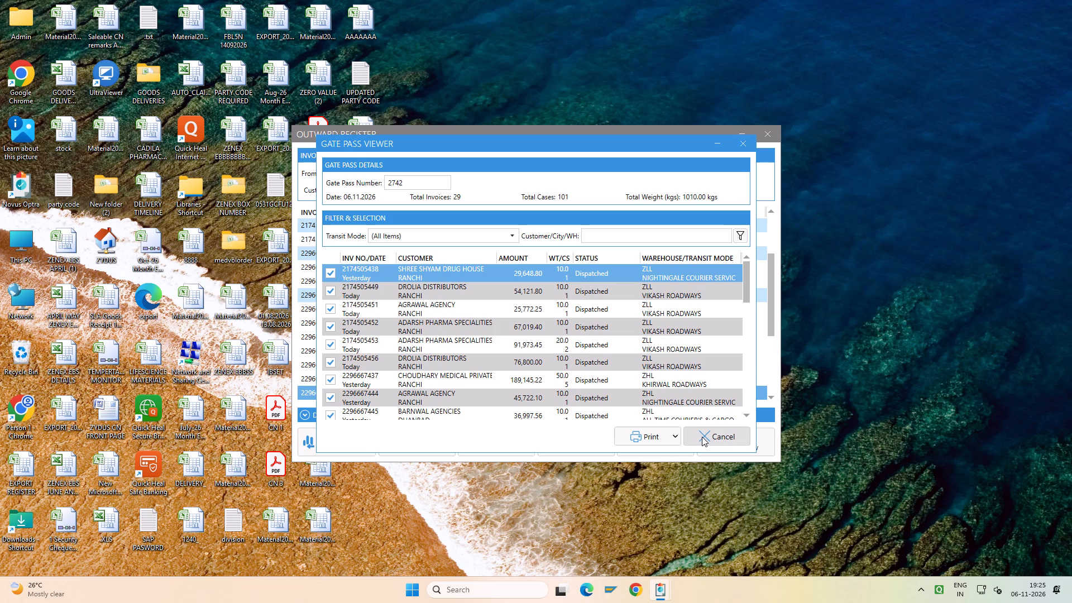
pyautogui.click(644, 438)
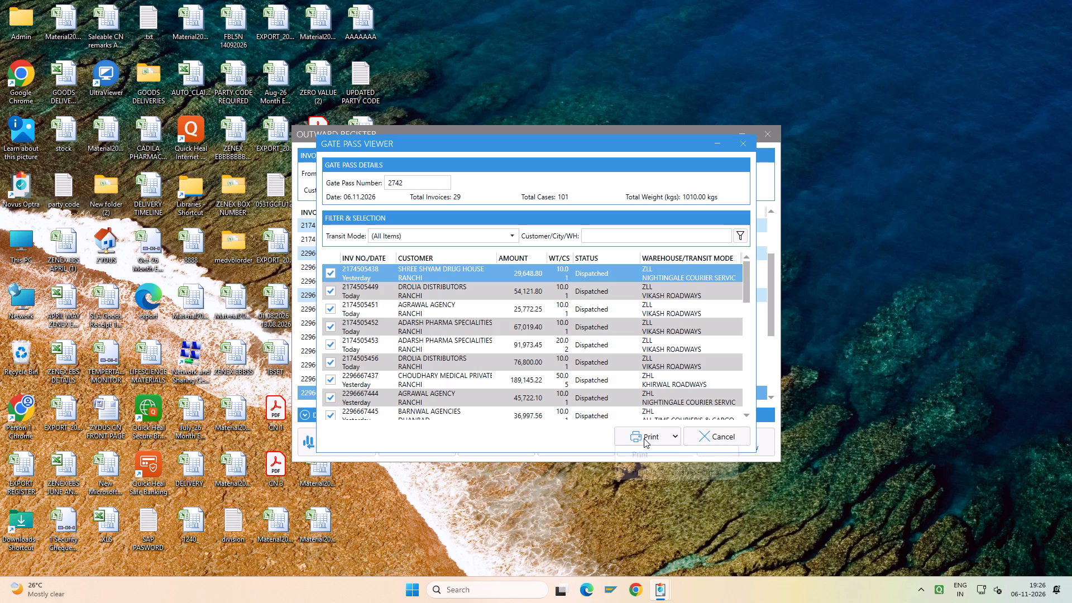
pyautogui.click(638, 452)
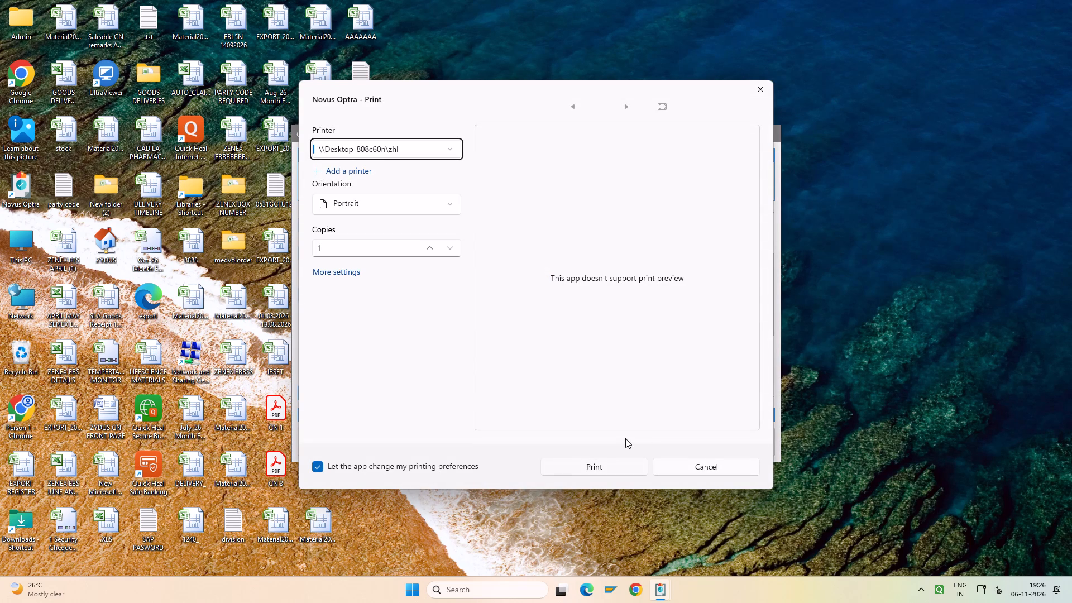
pyautogui.click(428, 151)
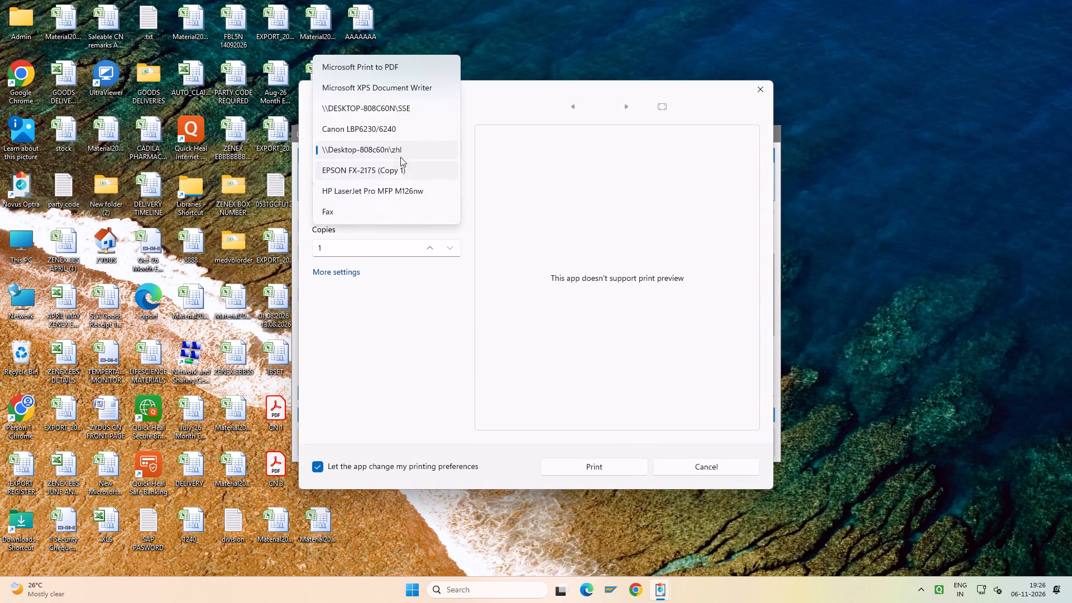
pyautogui.click(390, 136)
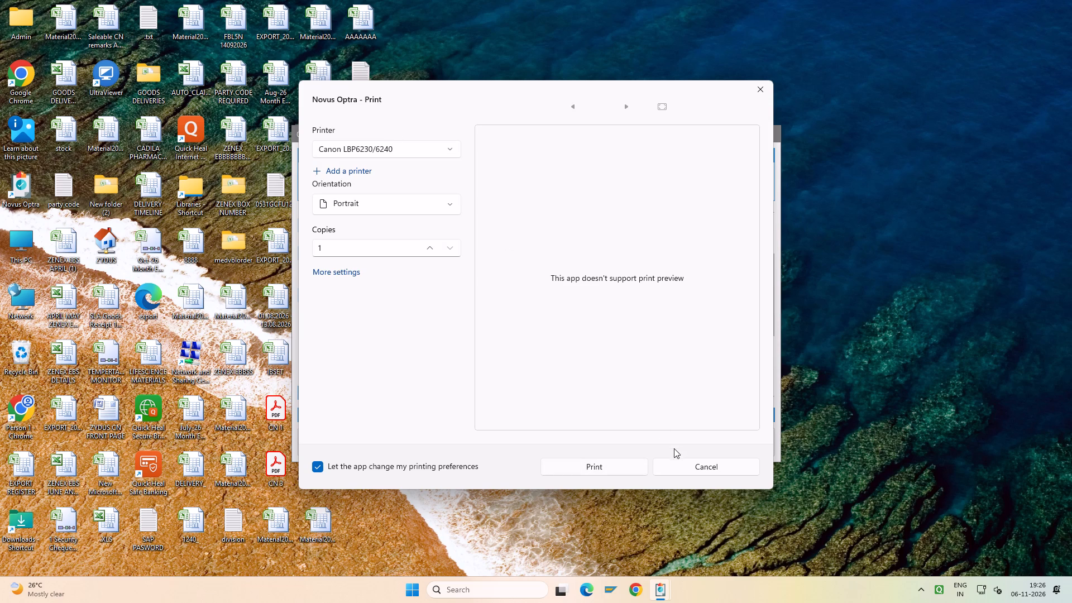
pyautogui.click(639, 467)
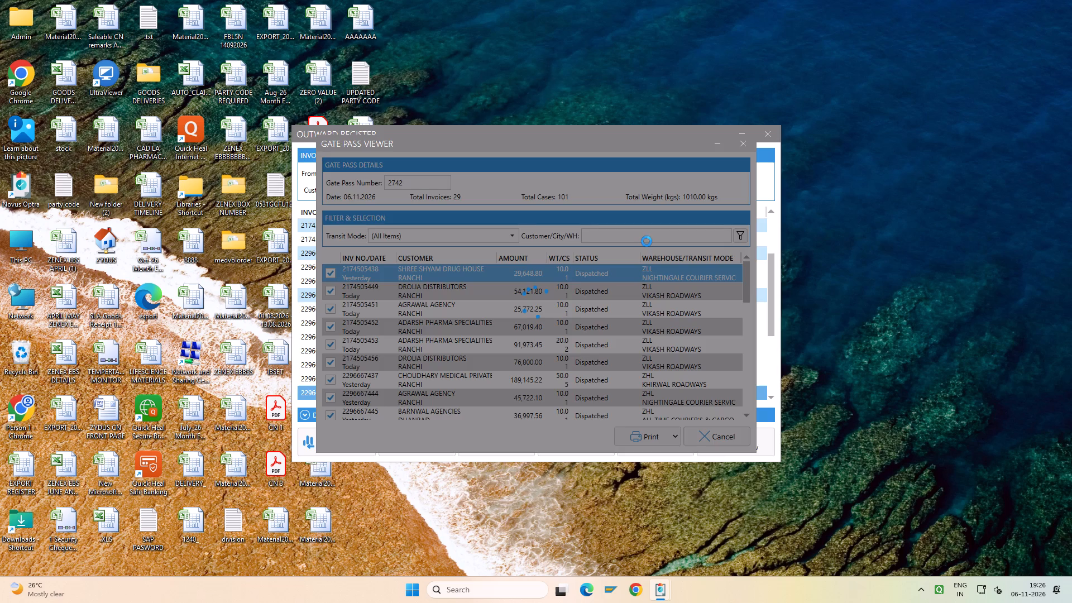